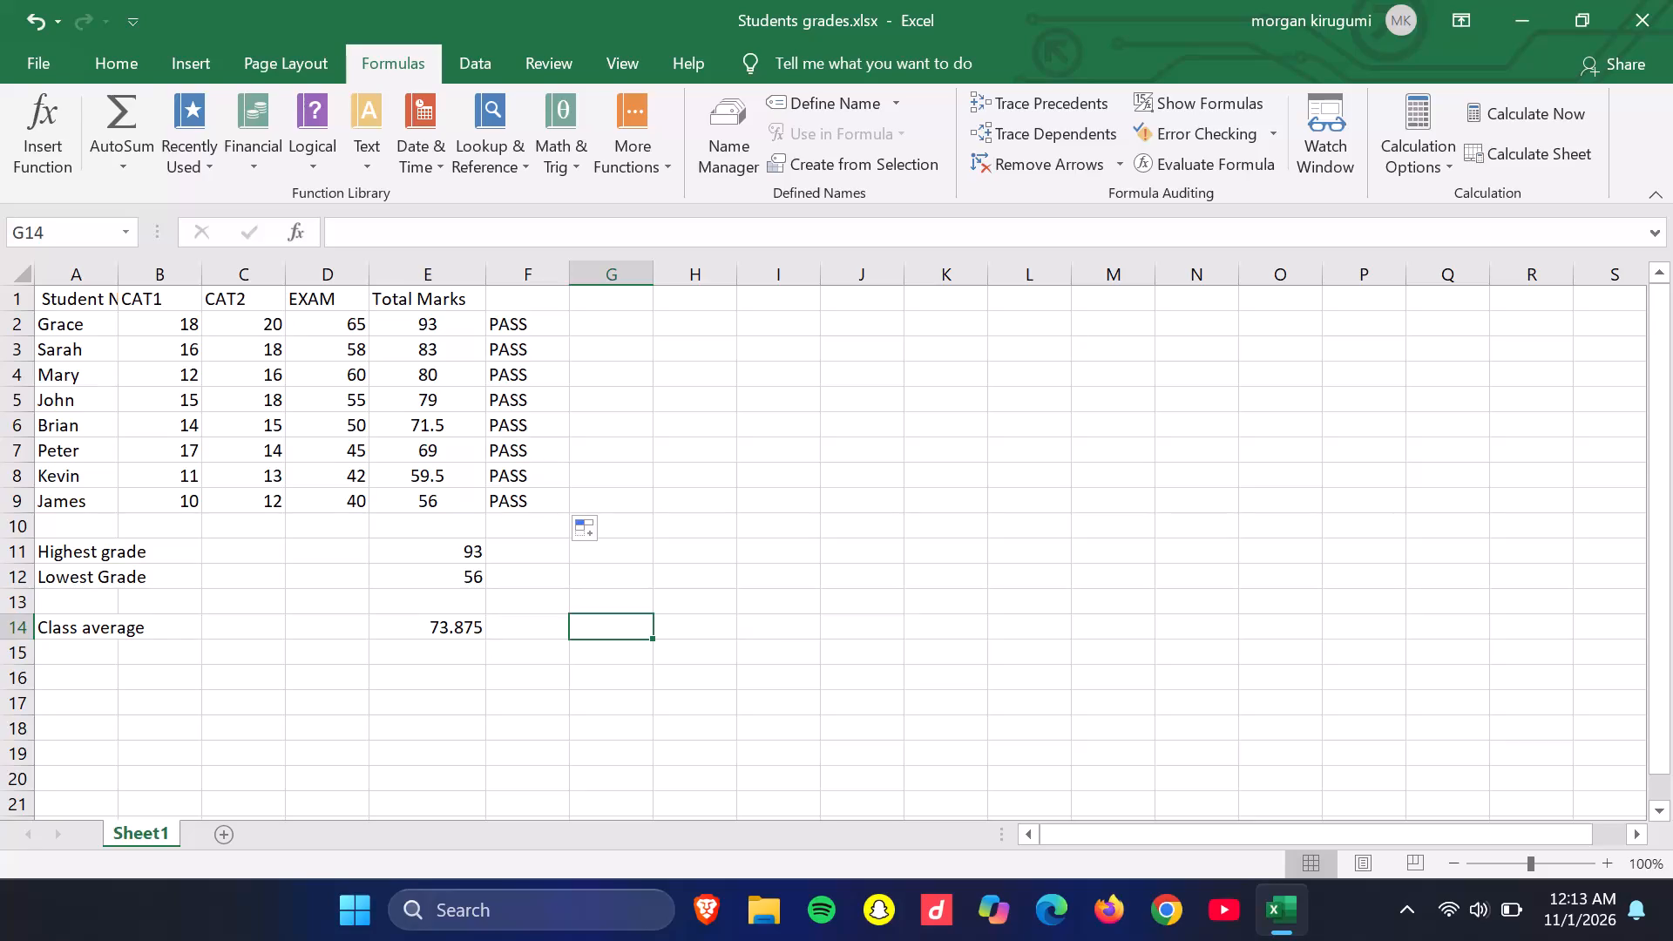
Close the Students grades workbook, reopen Excel and create a blank workbook.
left_click(1671, 1)
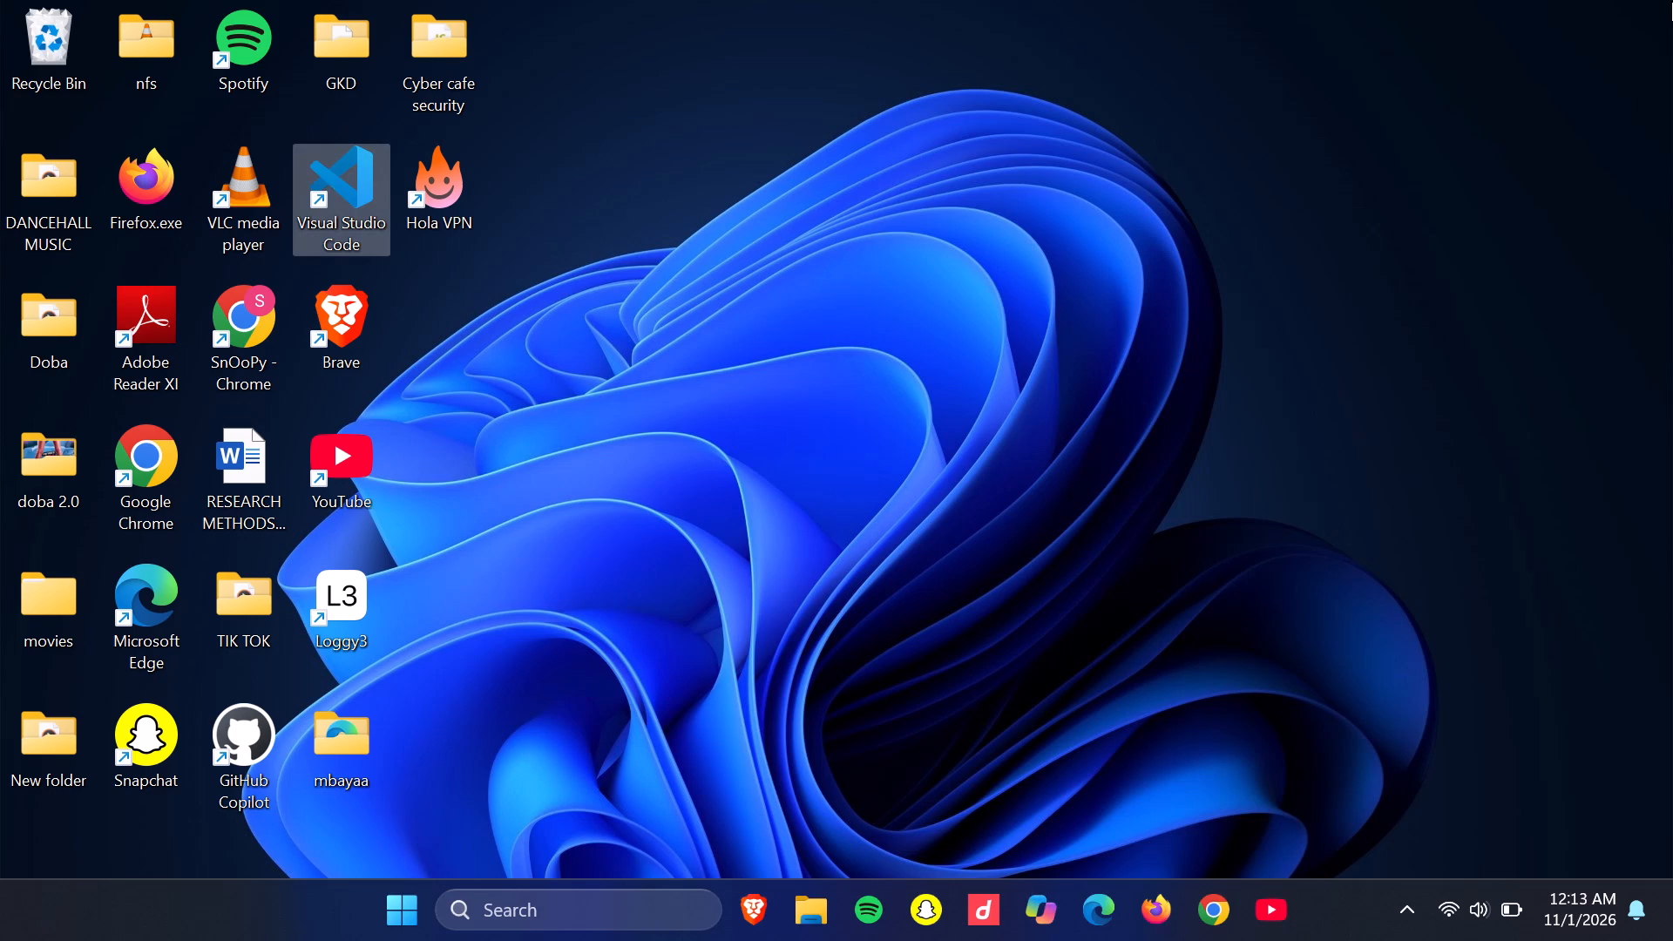
type("ex")
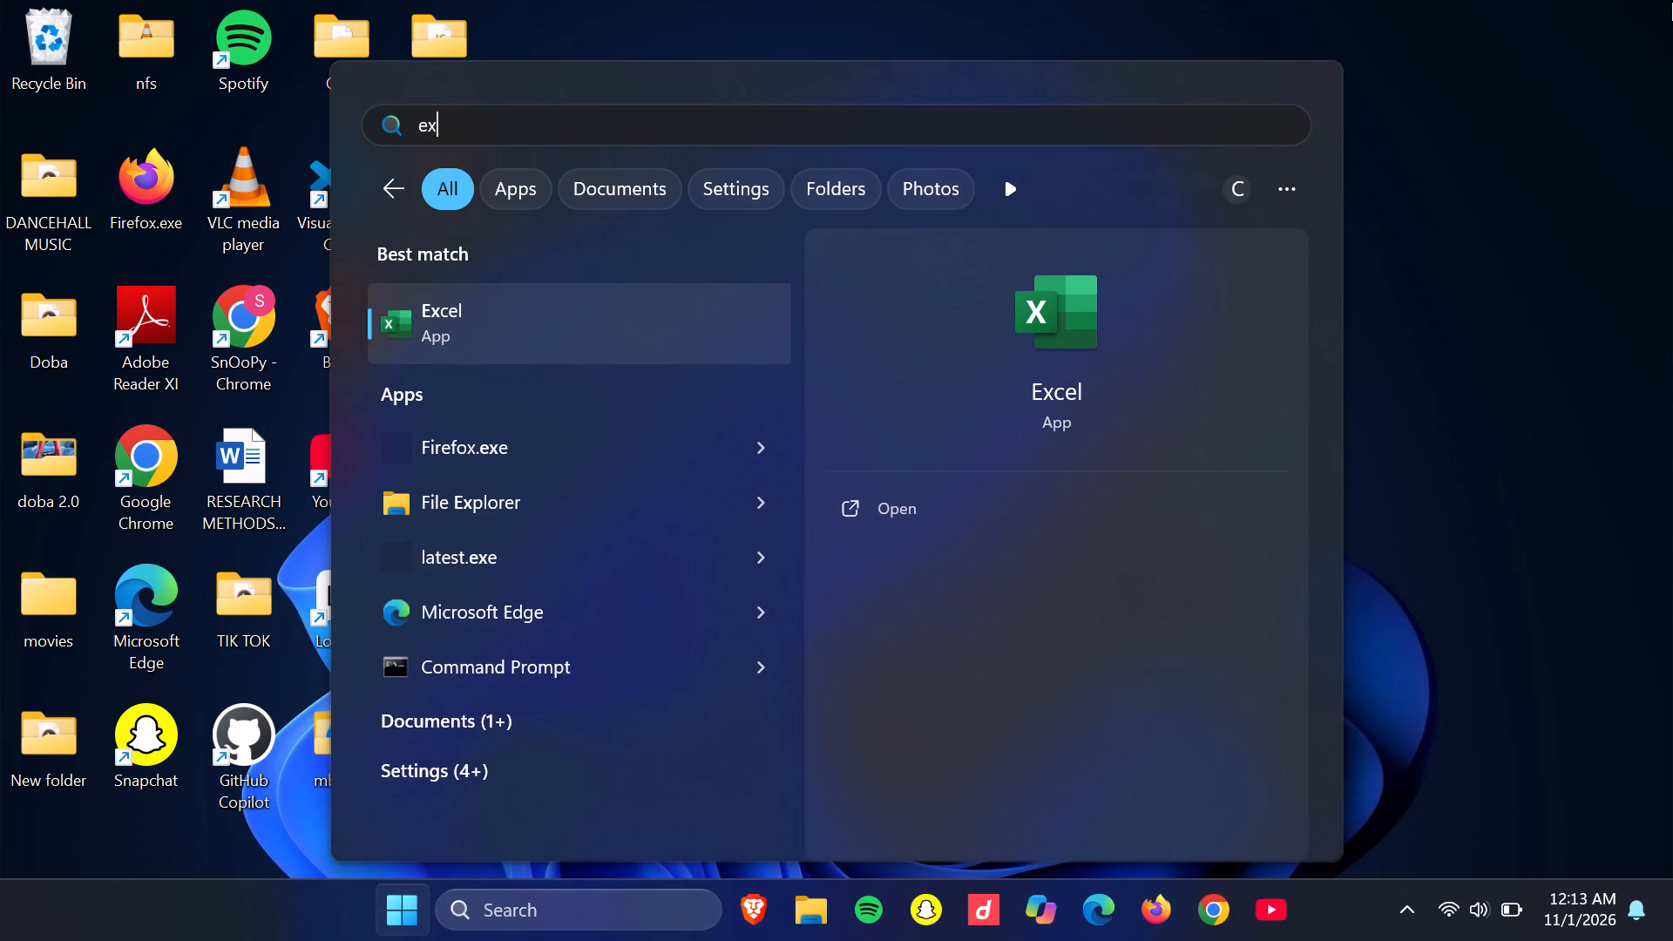
key("Return")
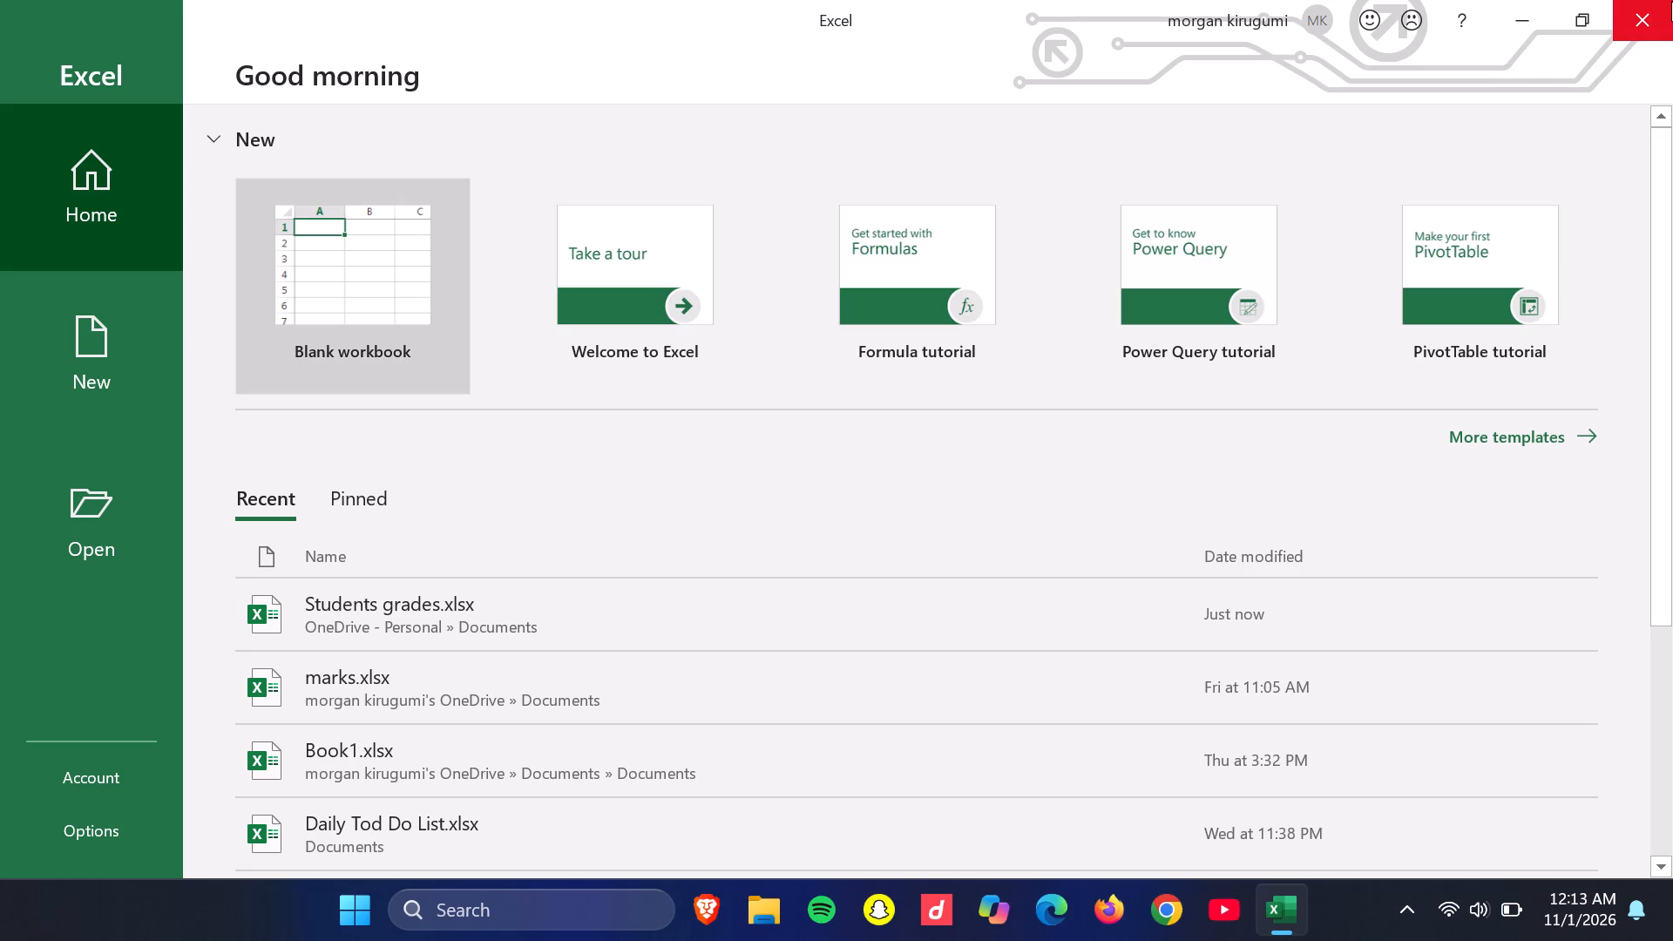
key("Return")
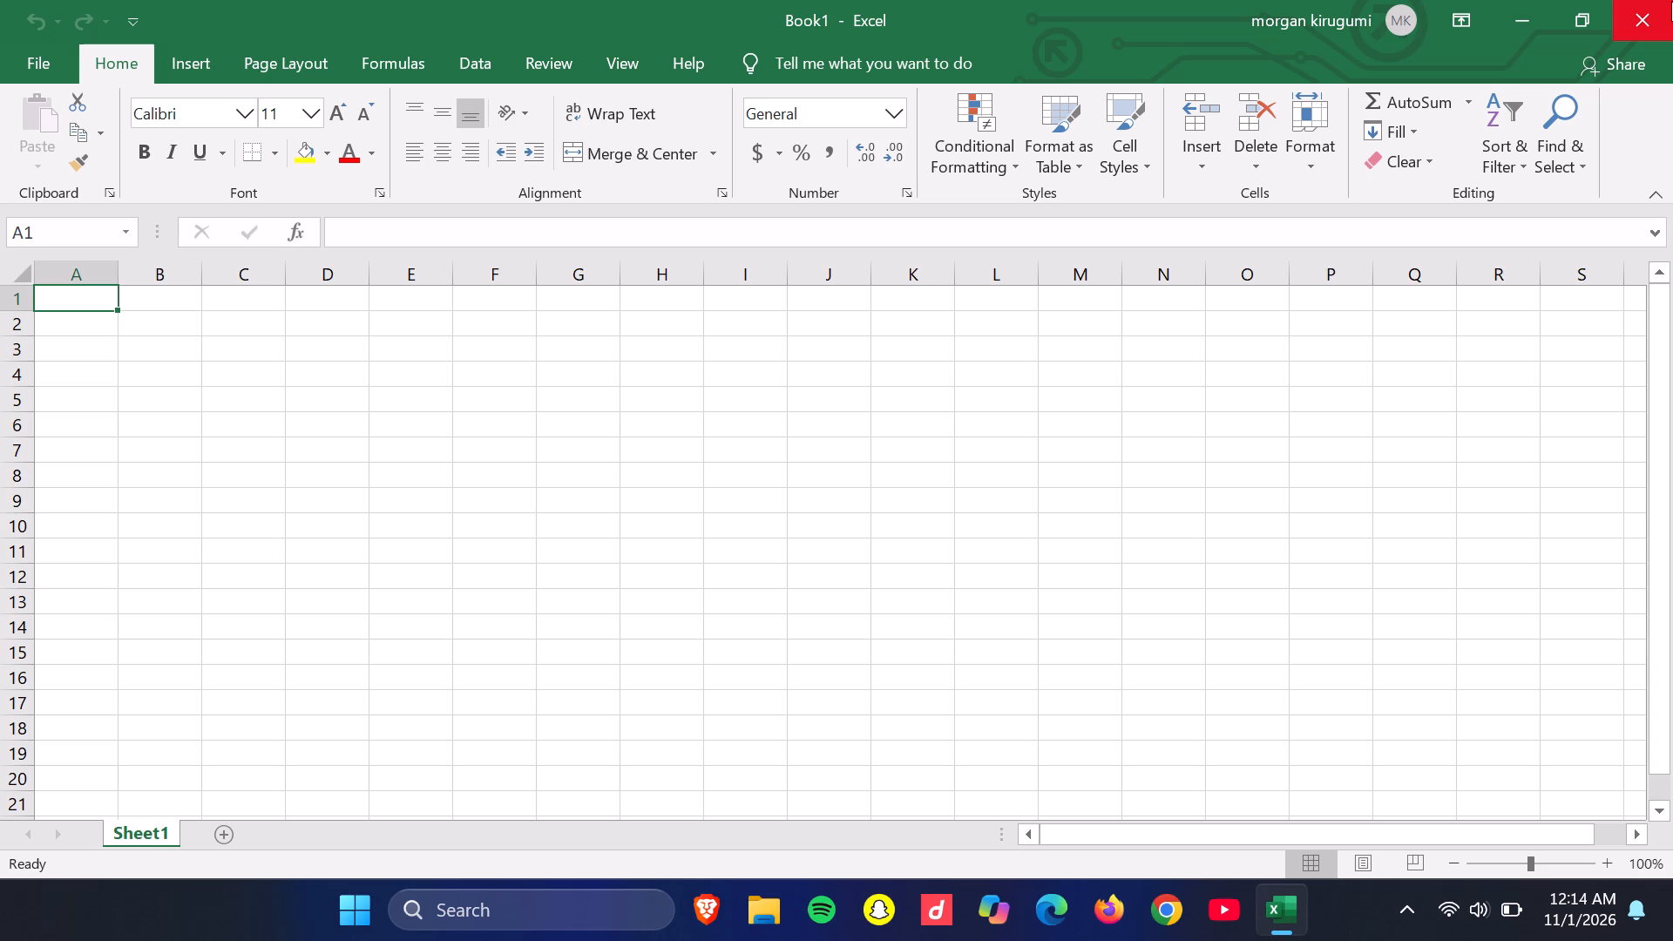
Enter the column headers Product, Quality, Buying Price and Selling Price in cells A1 to D1.
left_click(97, 293)
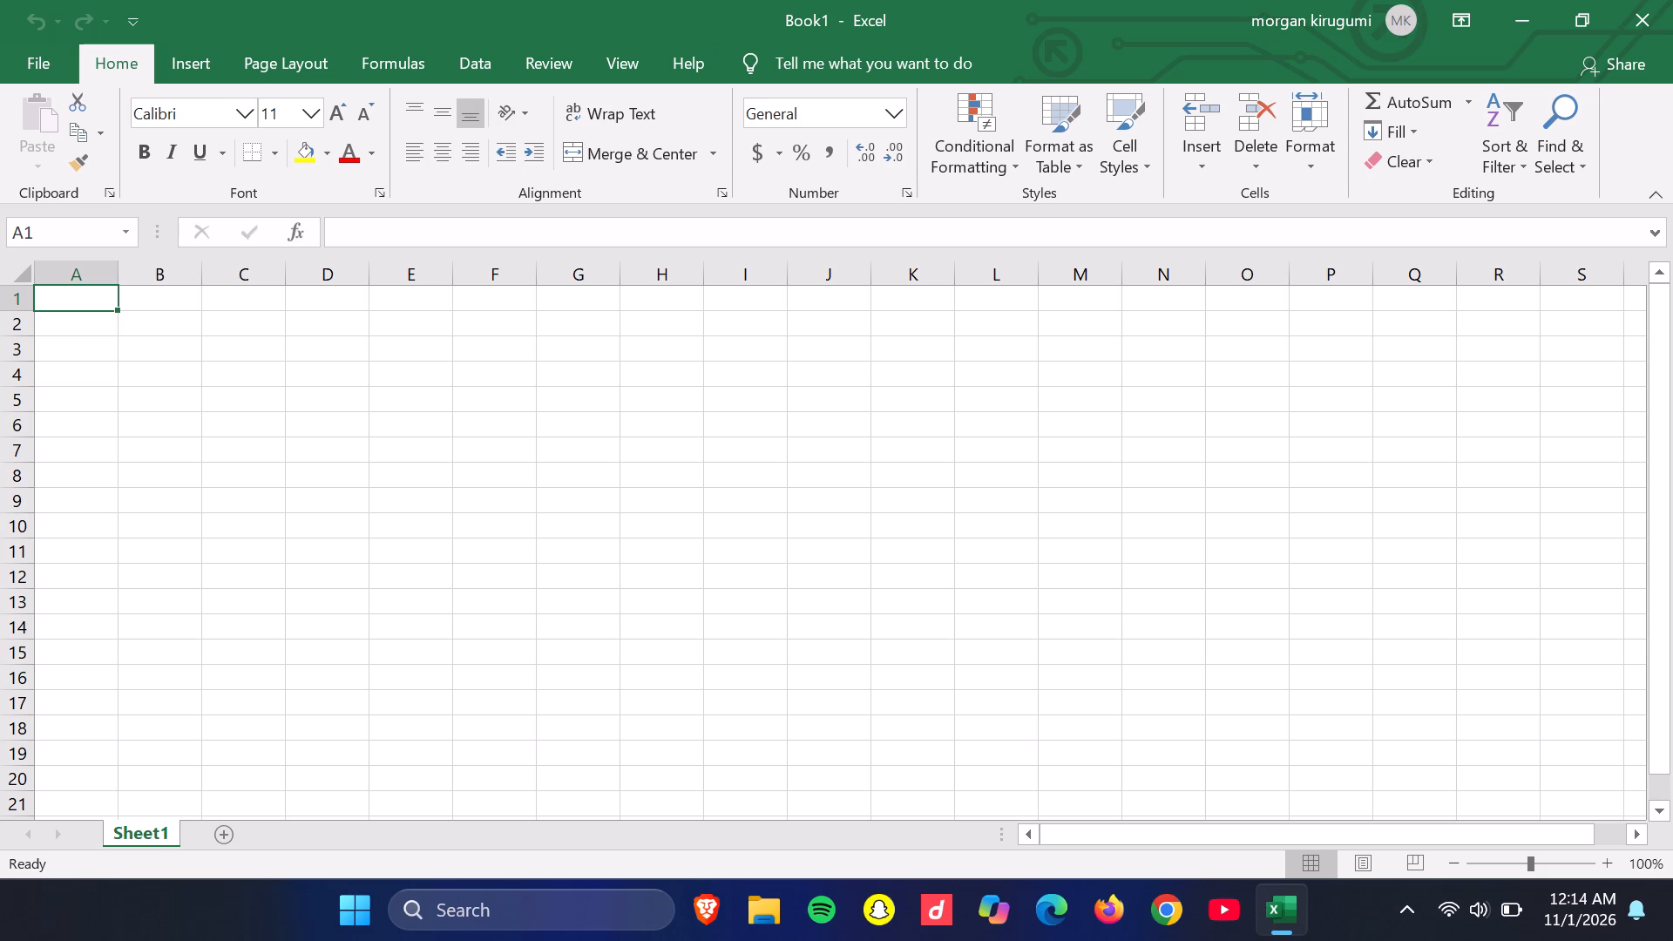
type("roduct")
key("Return")
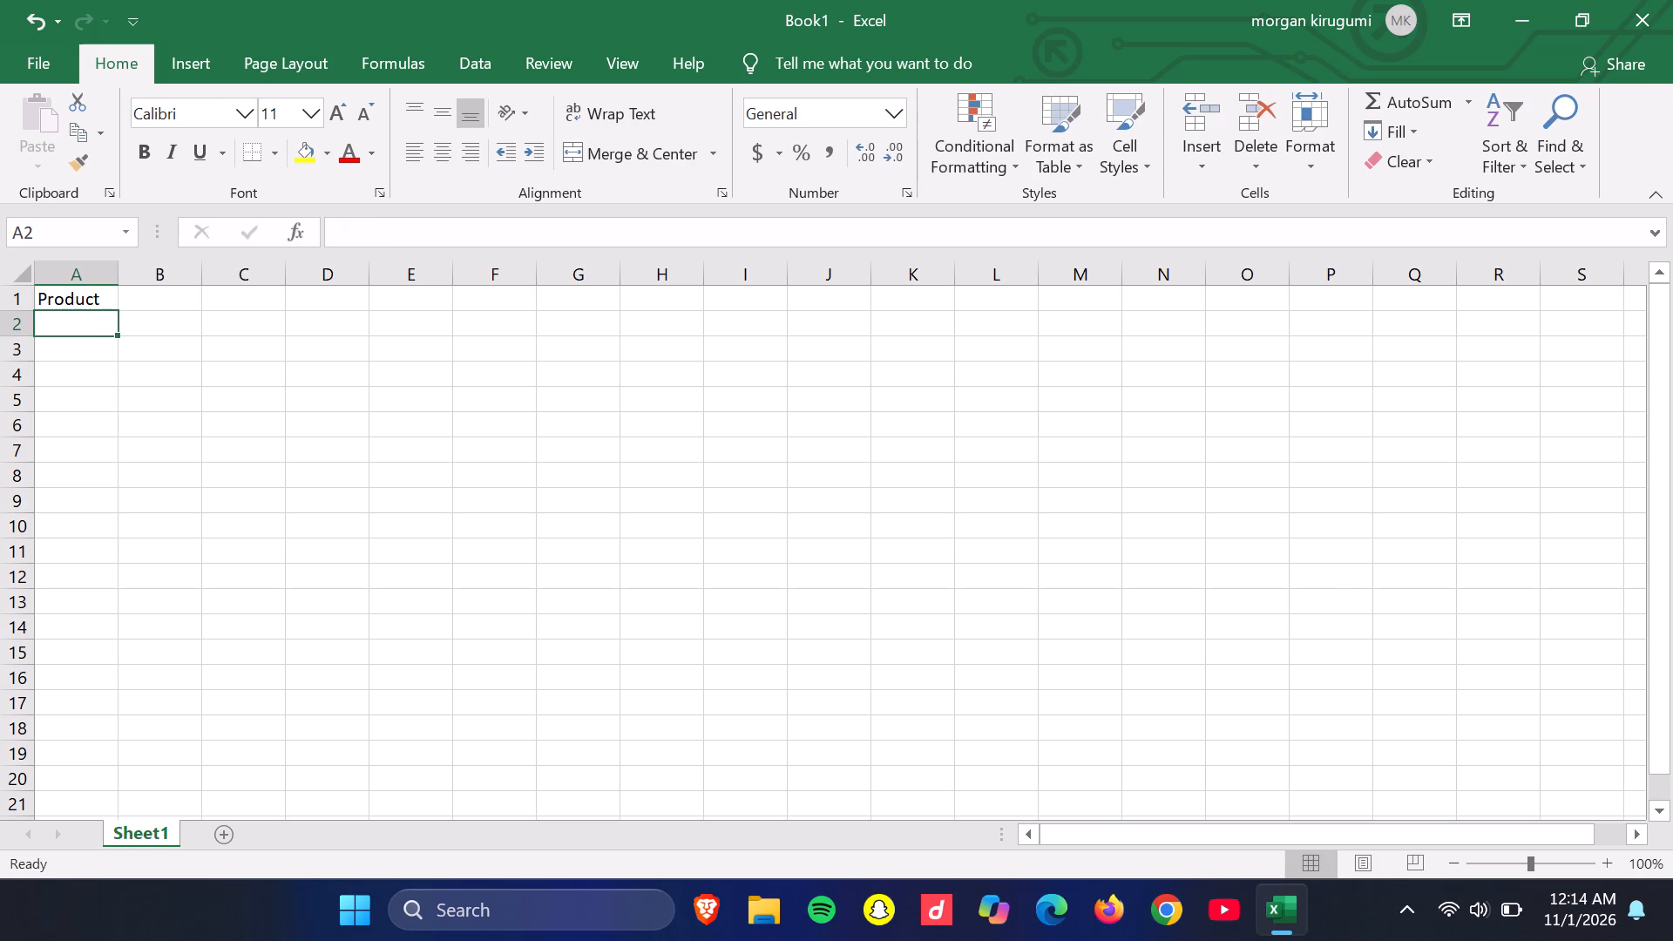
key("Right")
key("Up")
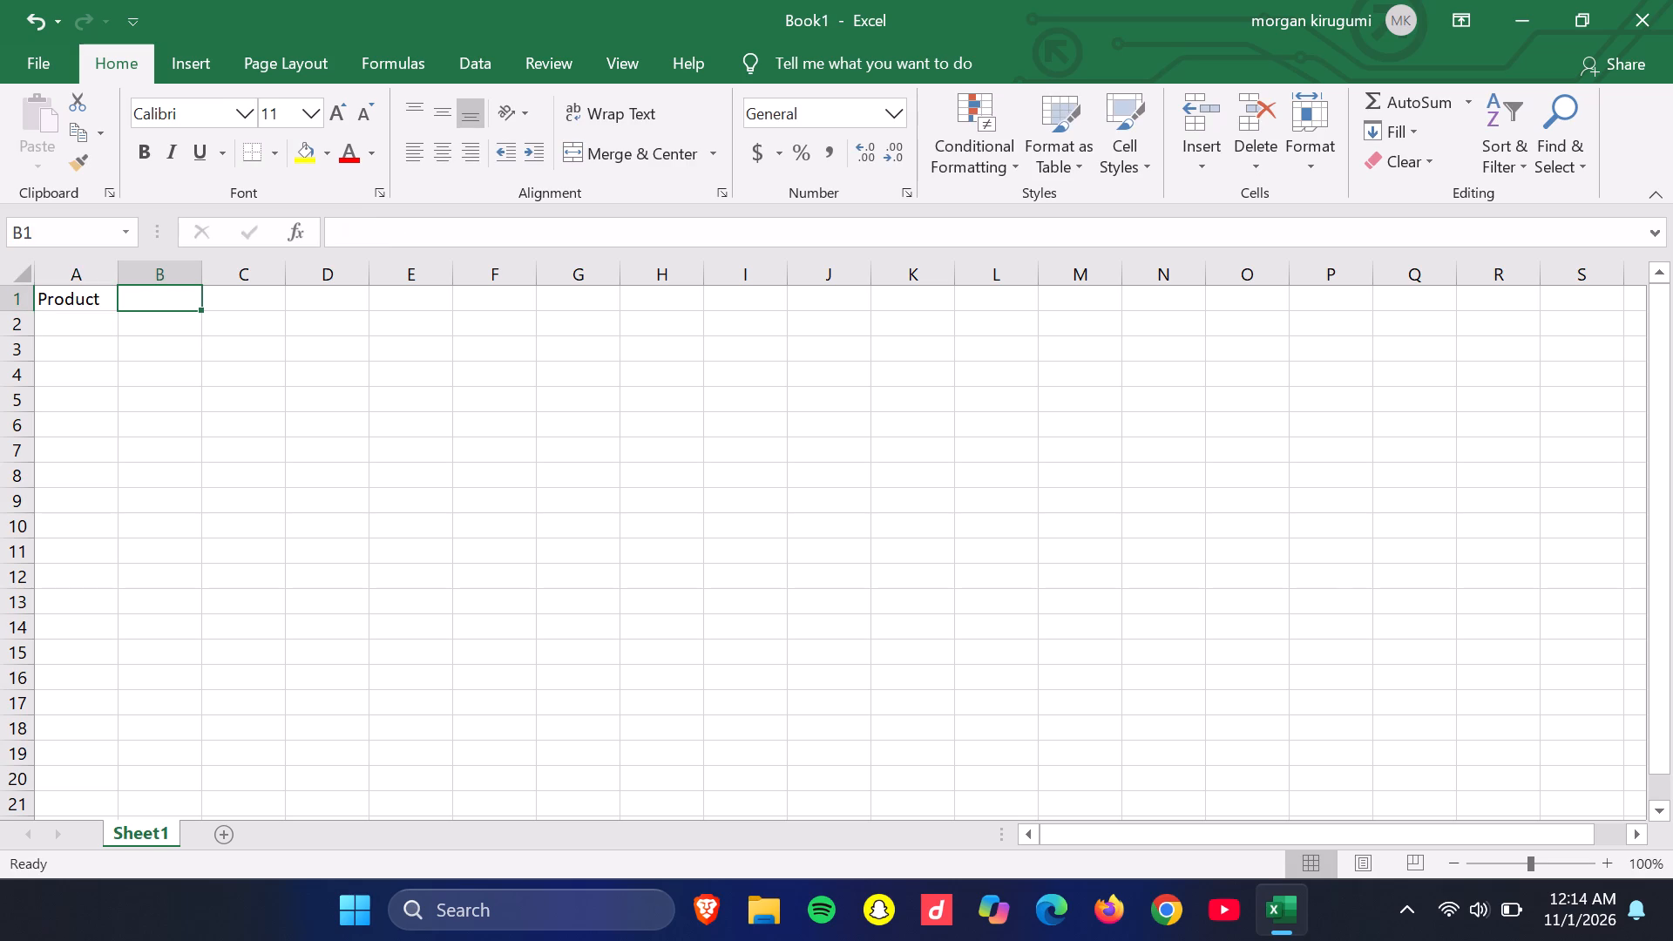
key("q")
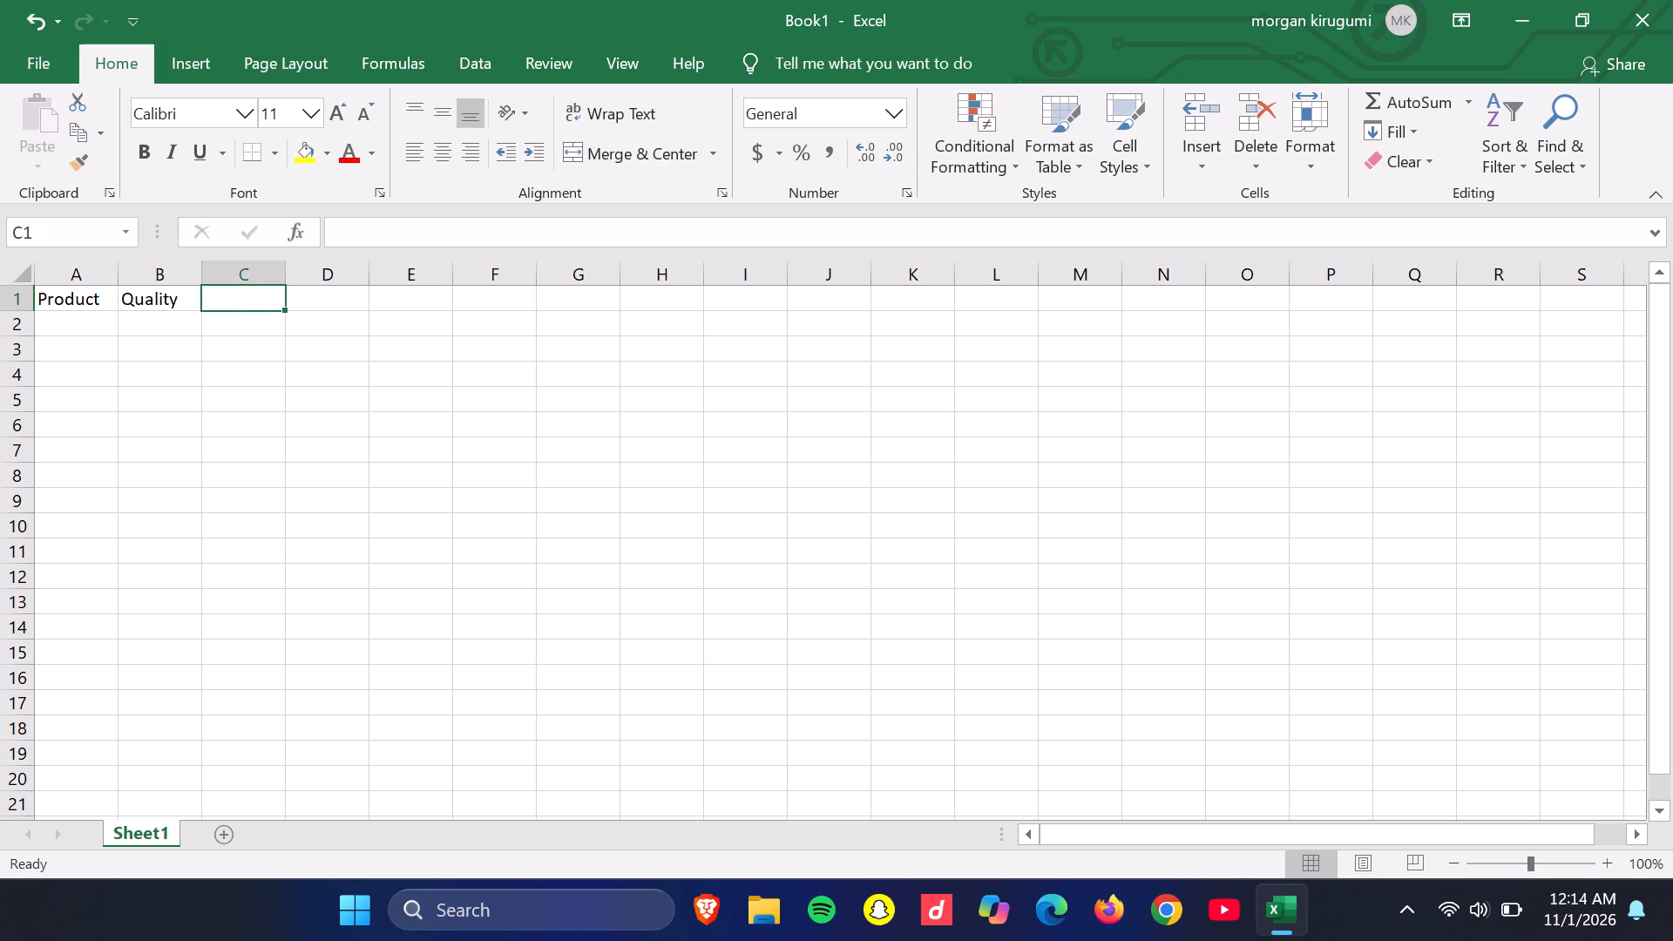
type("uying")
key("space")
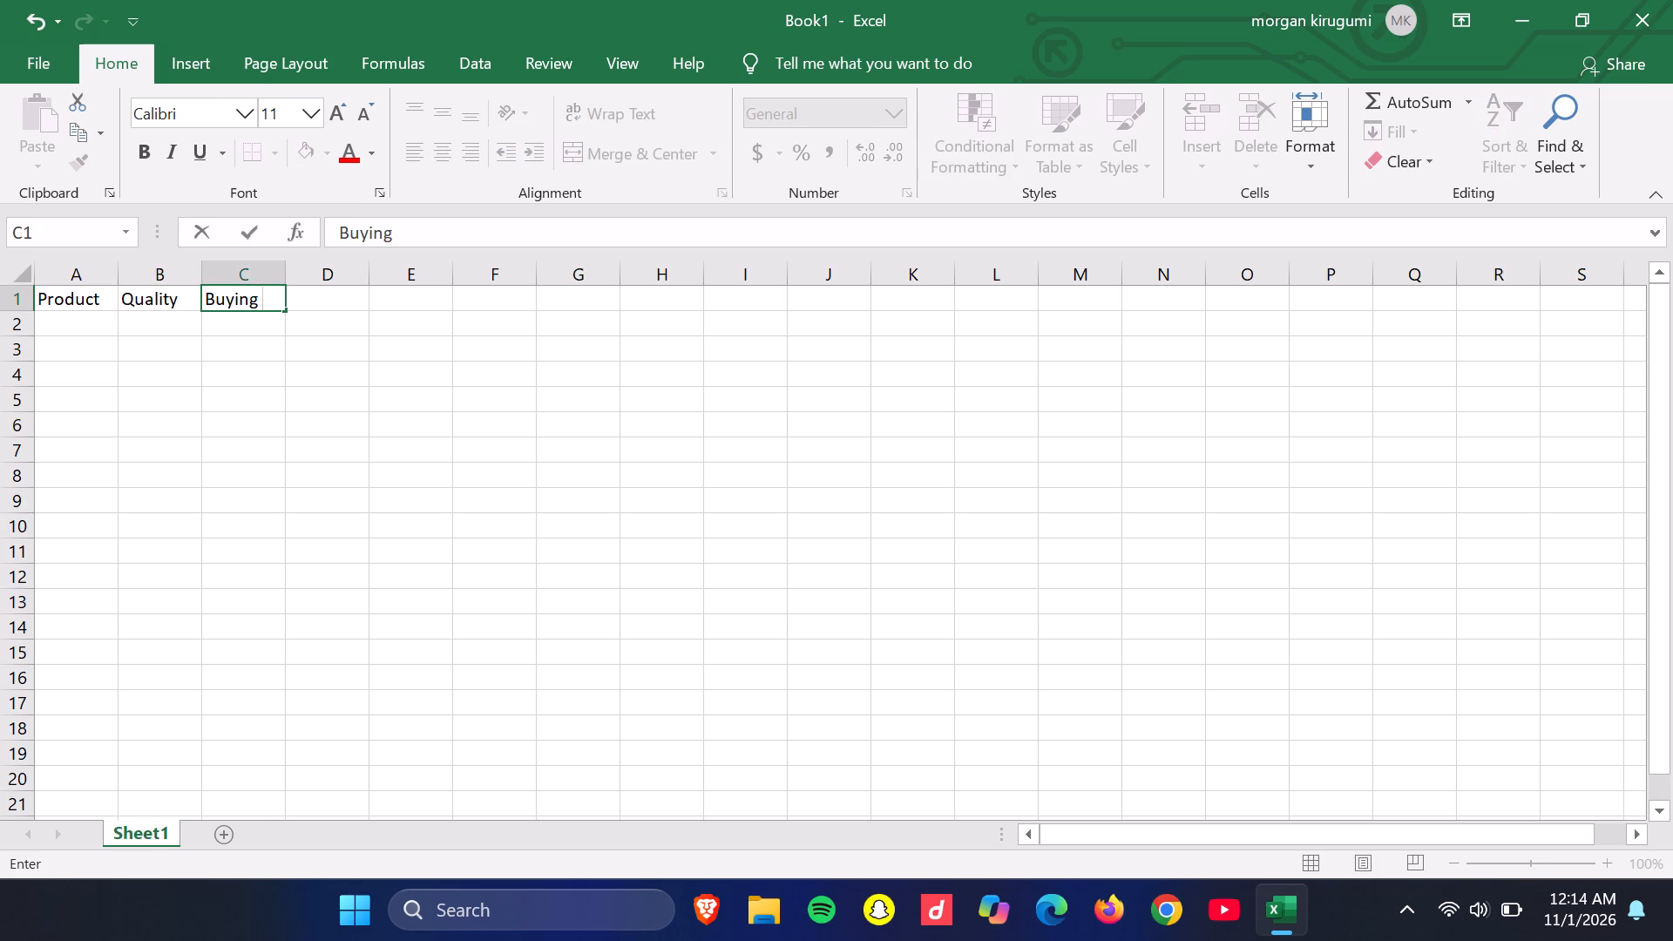
type("rice")
key("Right")
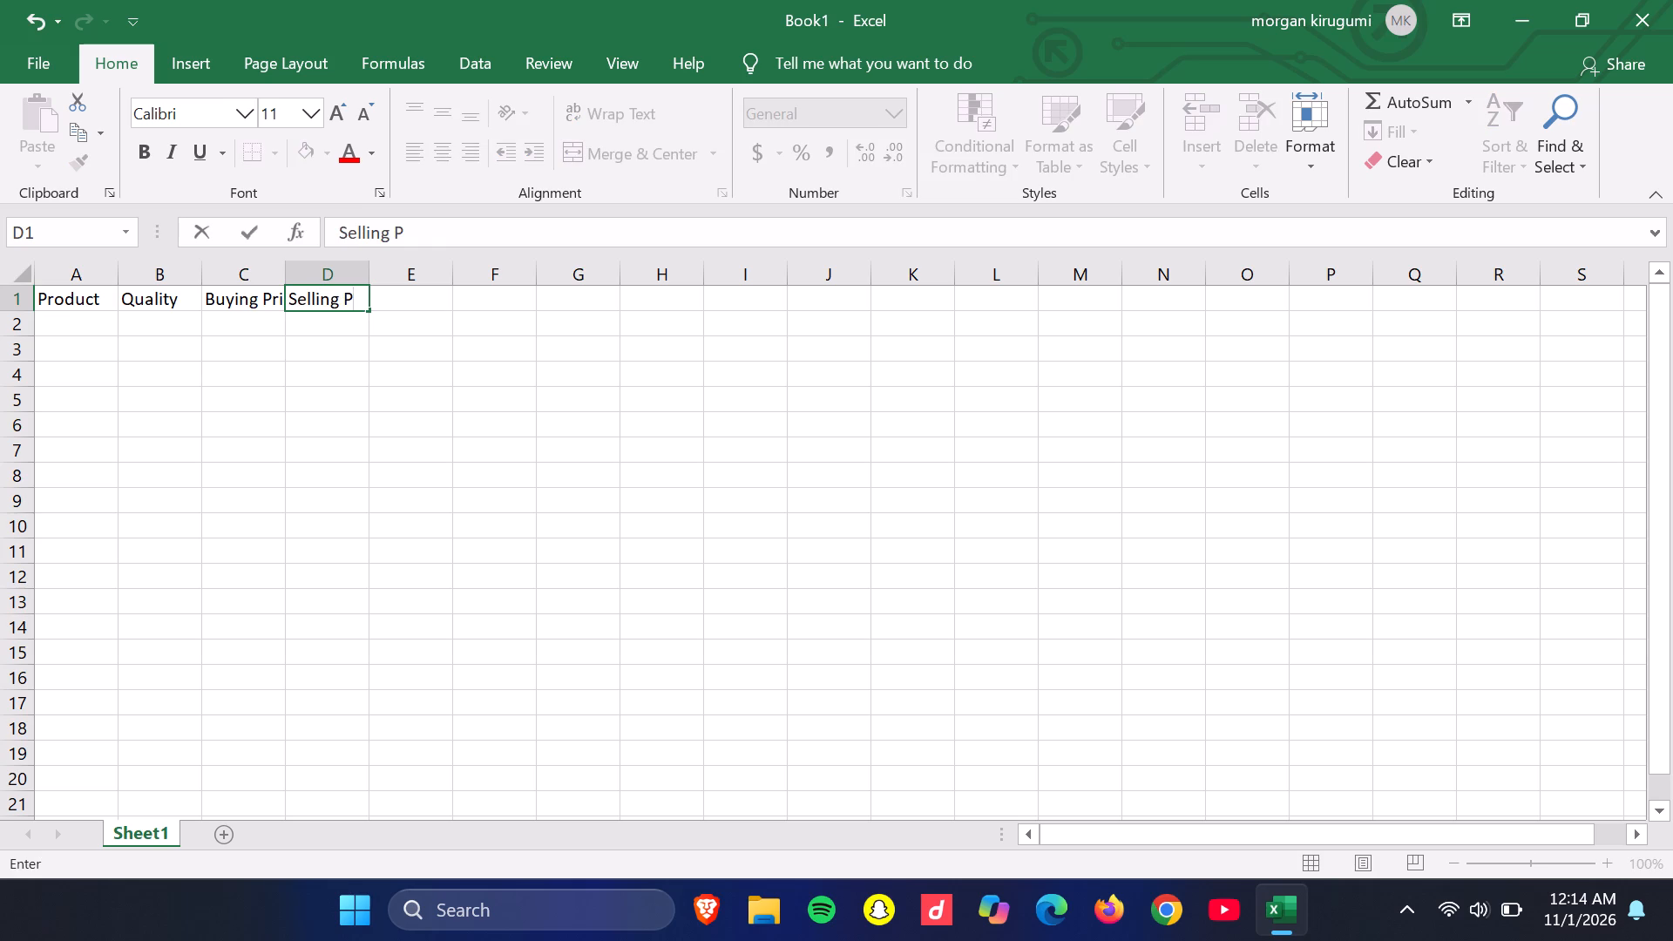
type("rice")
key("Return")
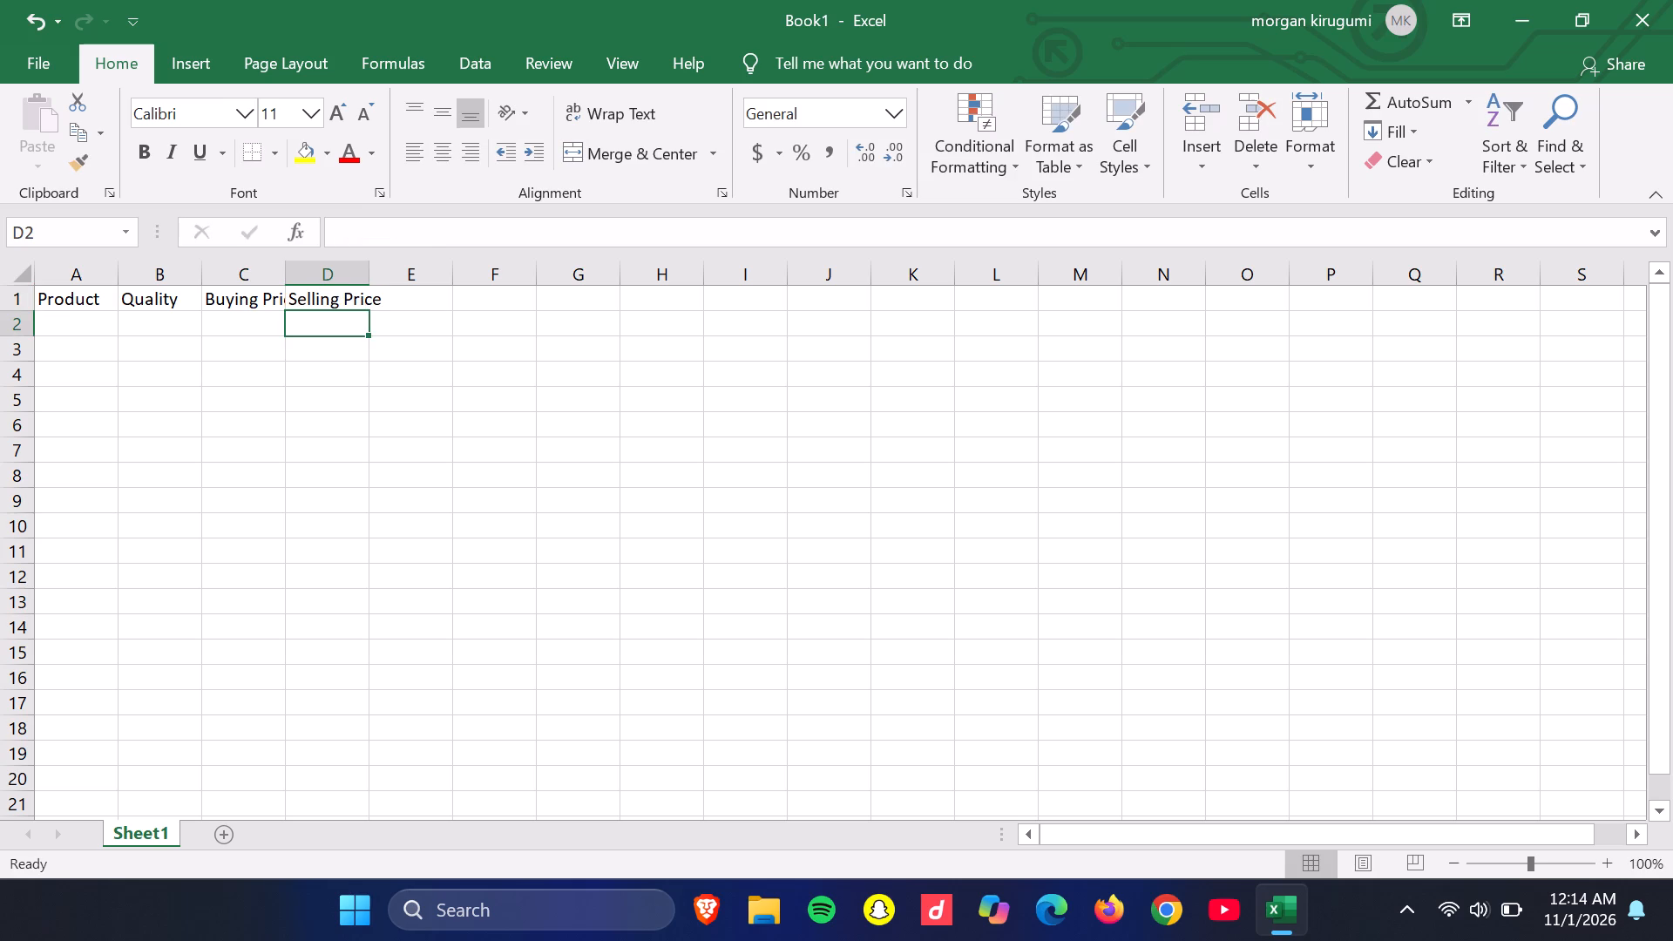
List Sugar, Rice, Cooking Oil, Milk and Bread in the Product column, cells A2 to A6.
left_click(99, 330)
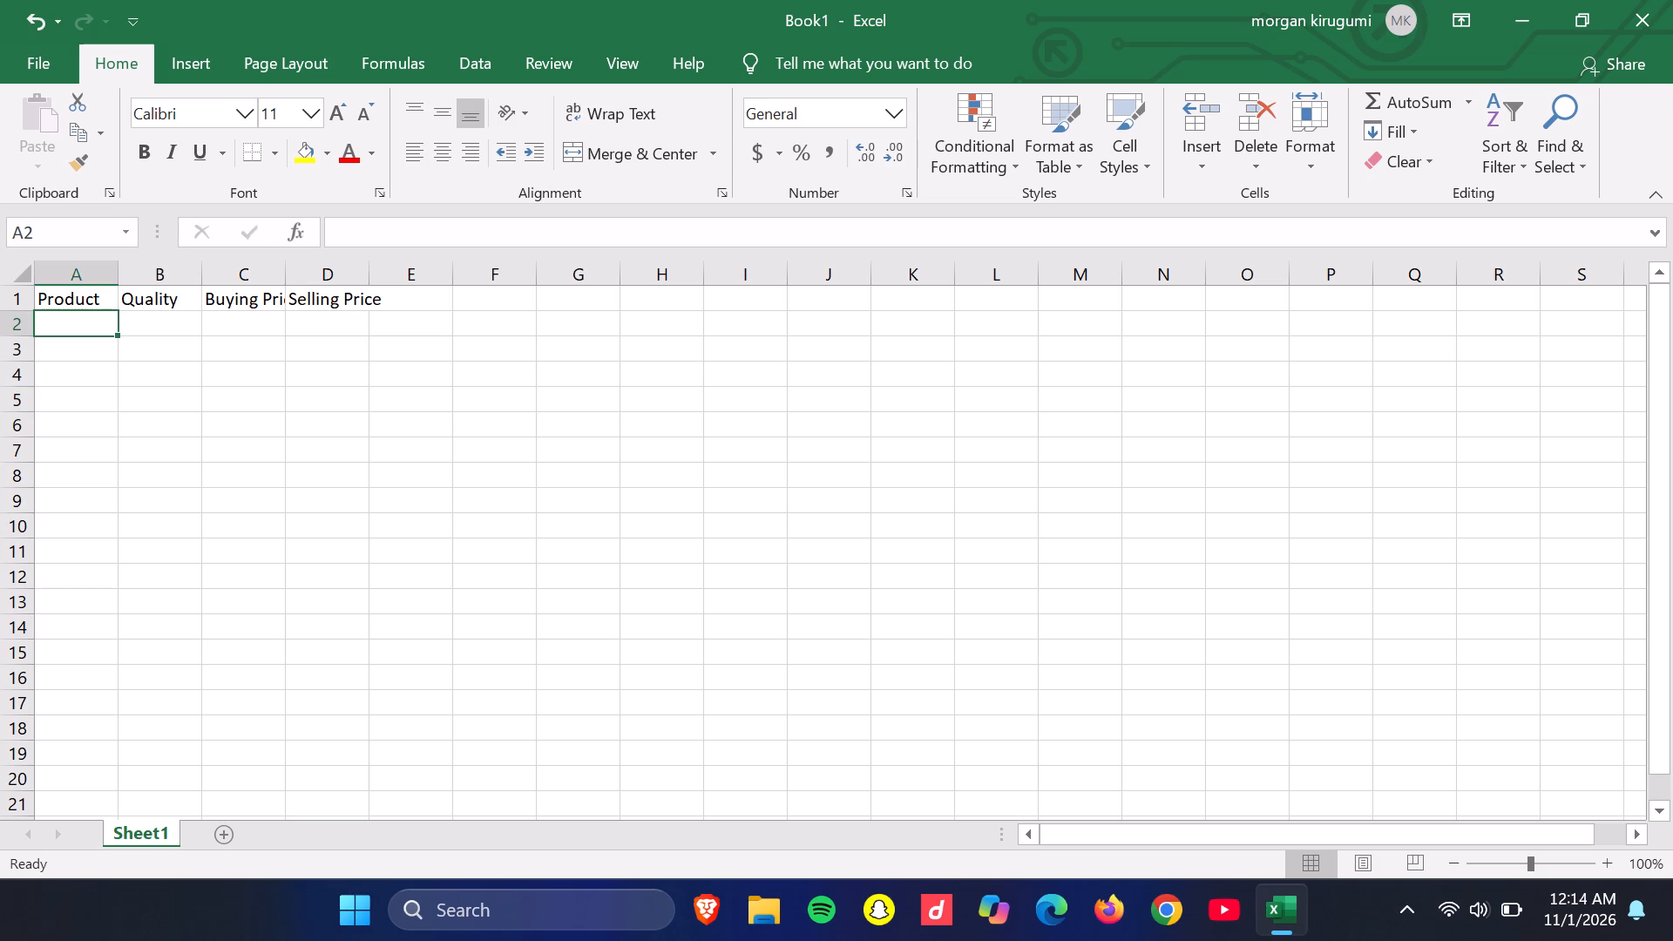
type("uge")
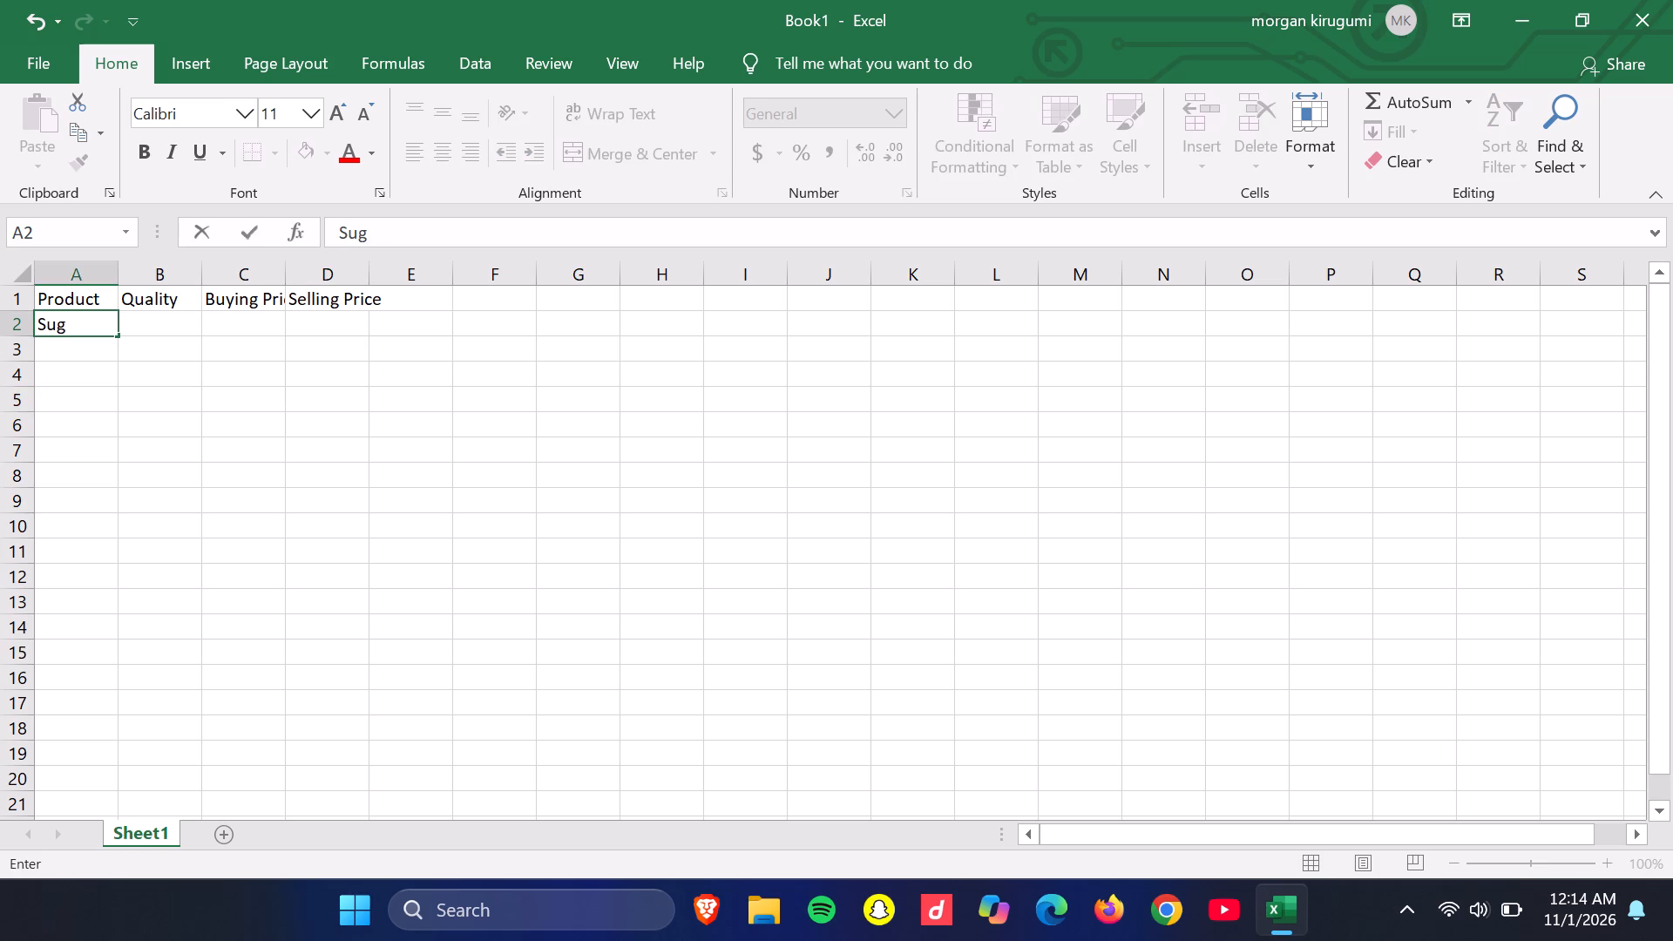
key("BackSpace")
key("a")
key("r")
key("Down")
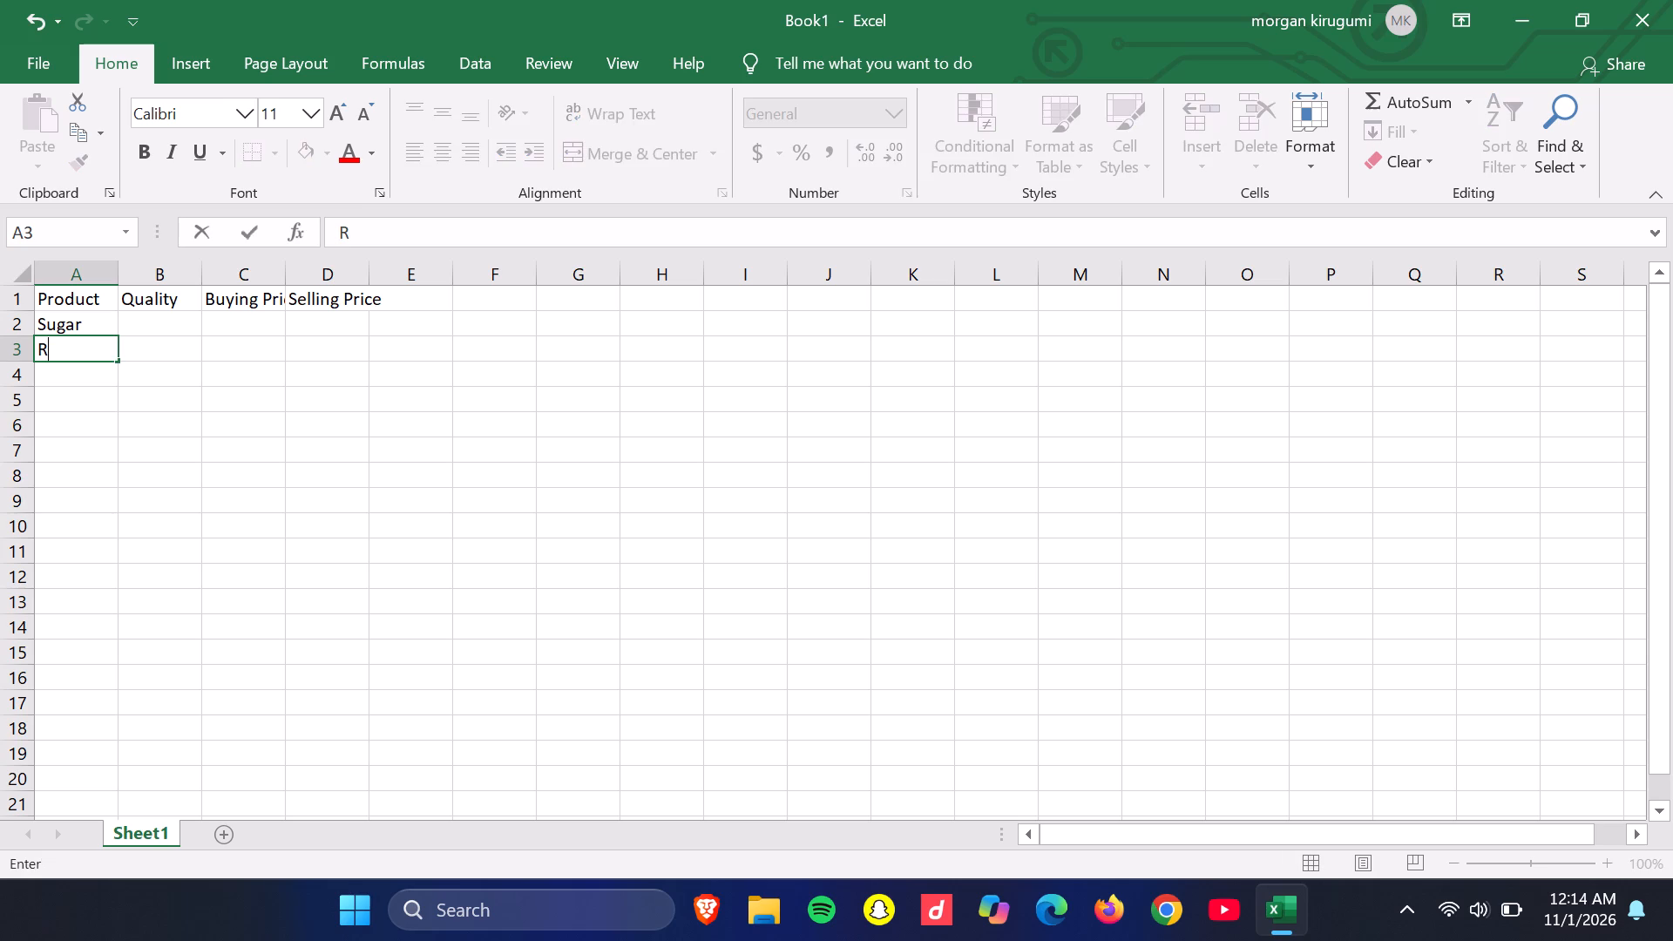
type("ice")
key("Down")
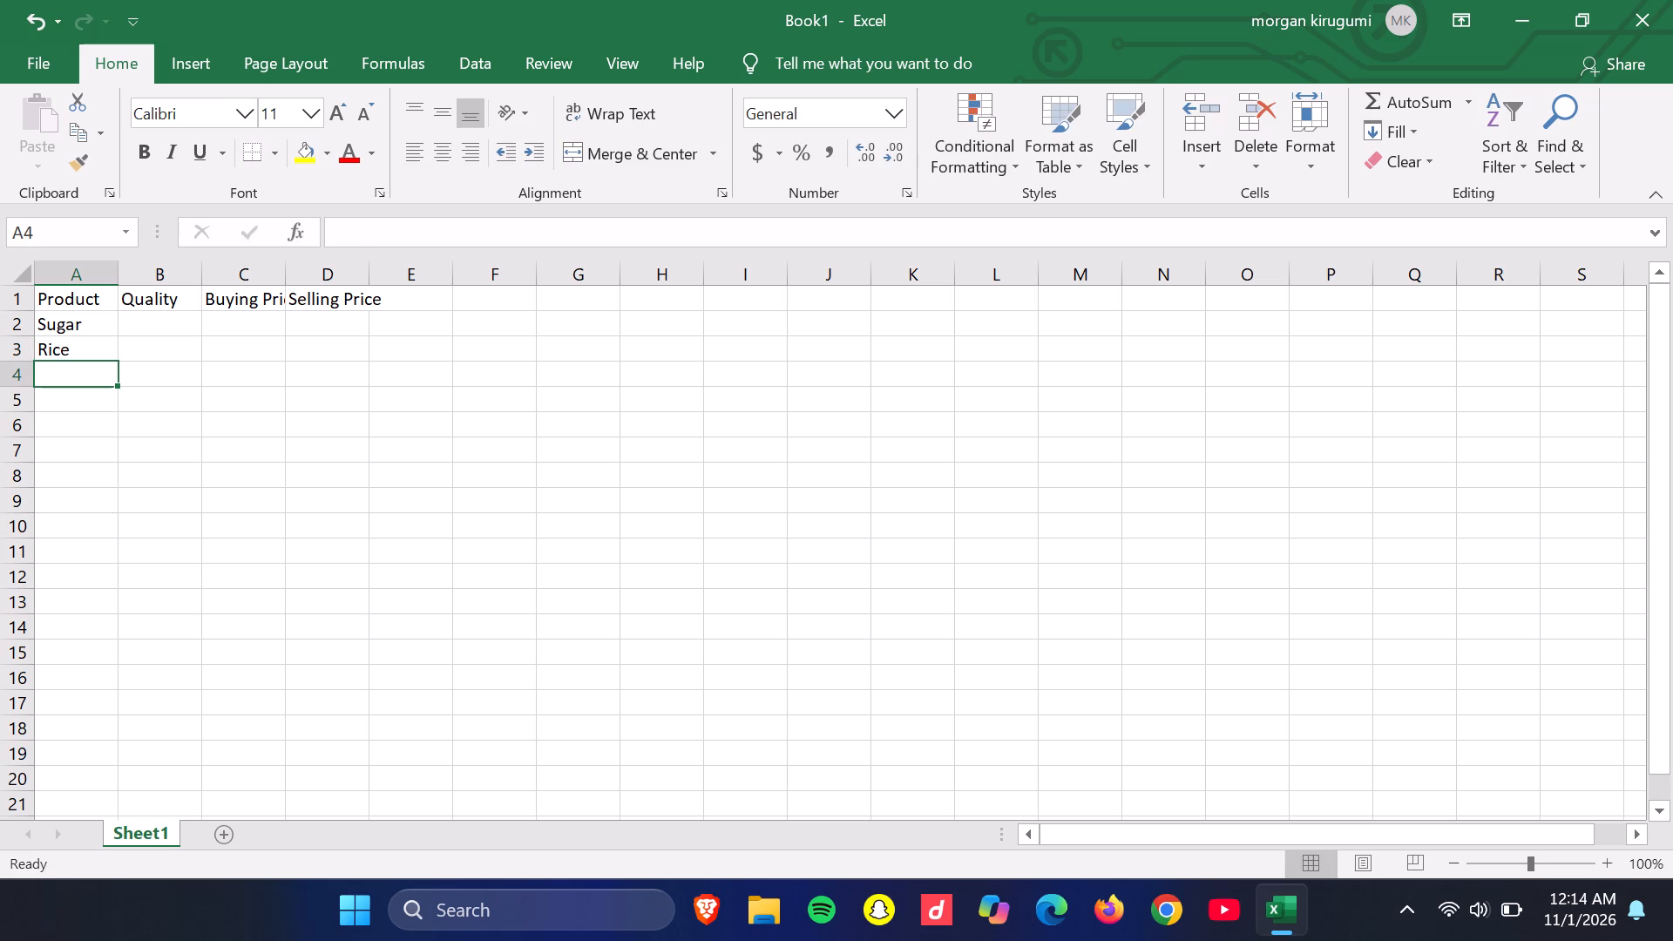
type("ooking")
key("space")
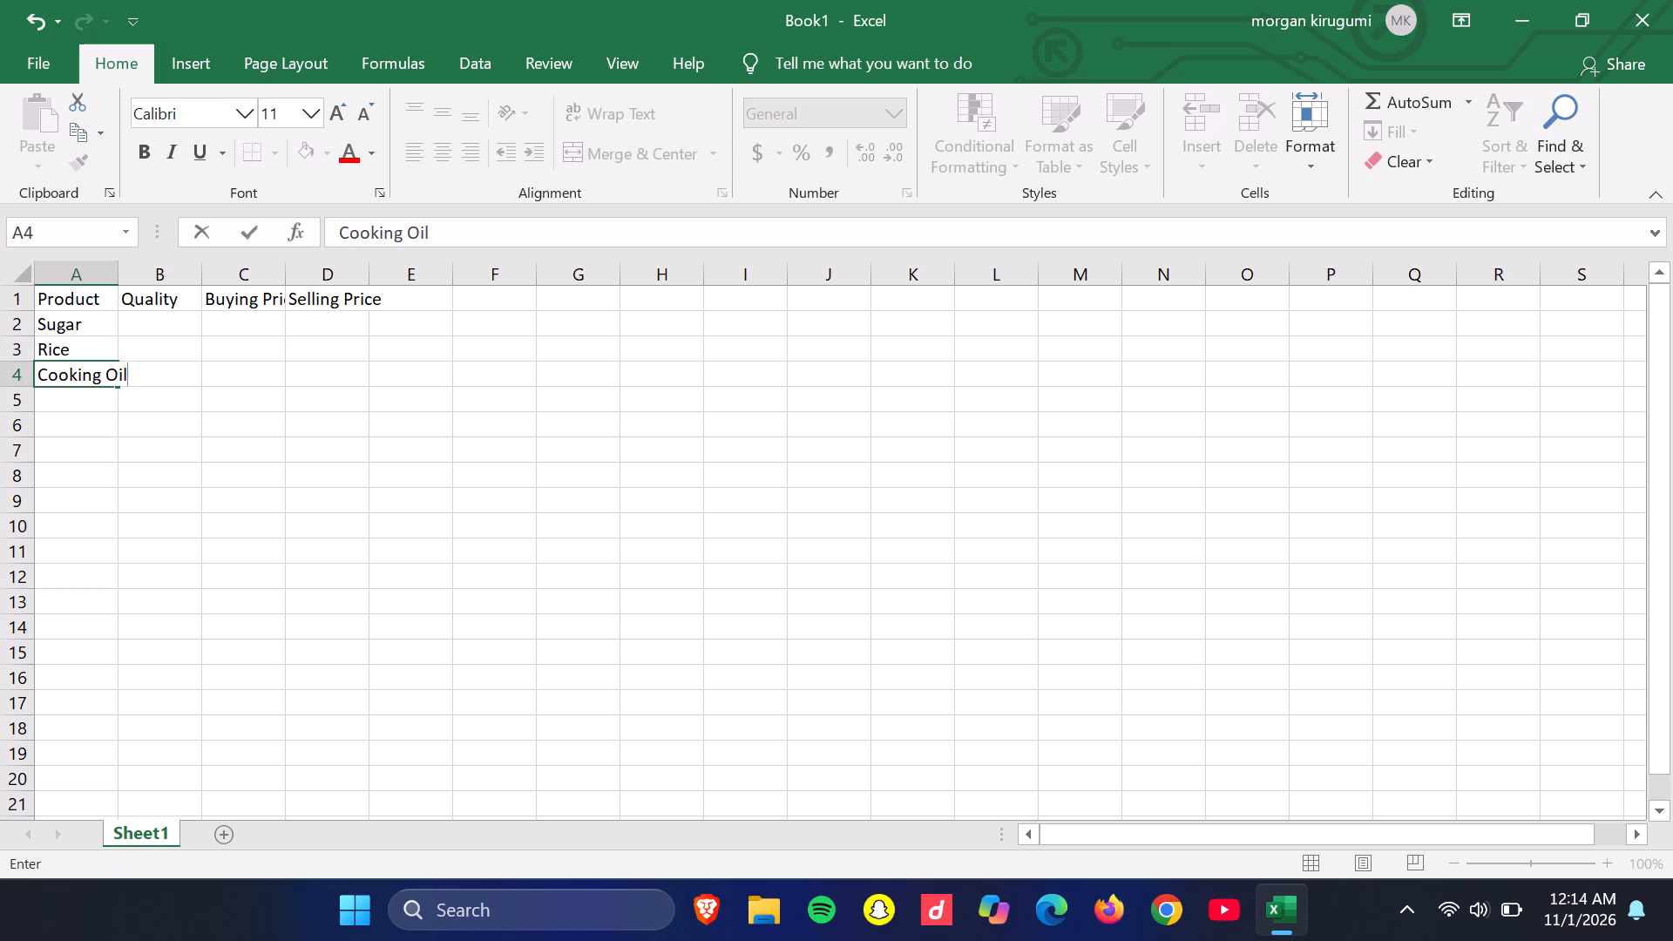
key("Down")
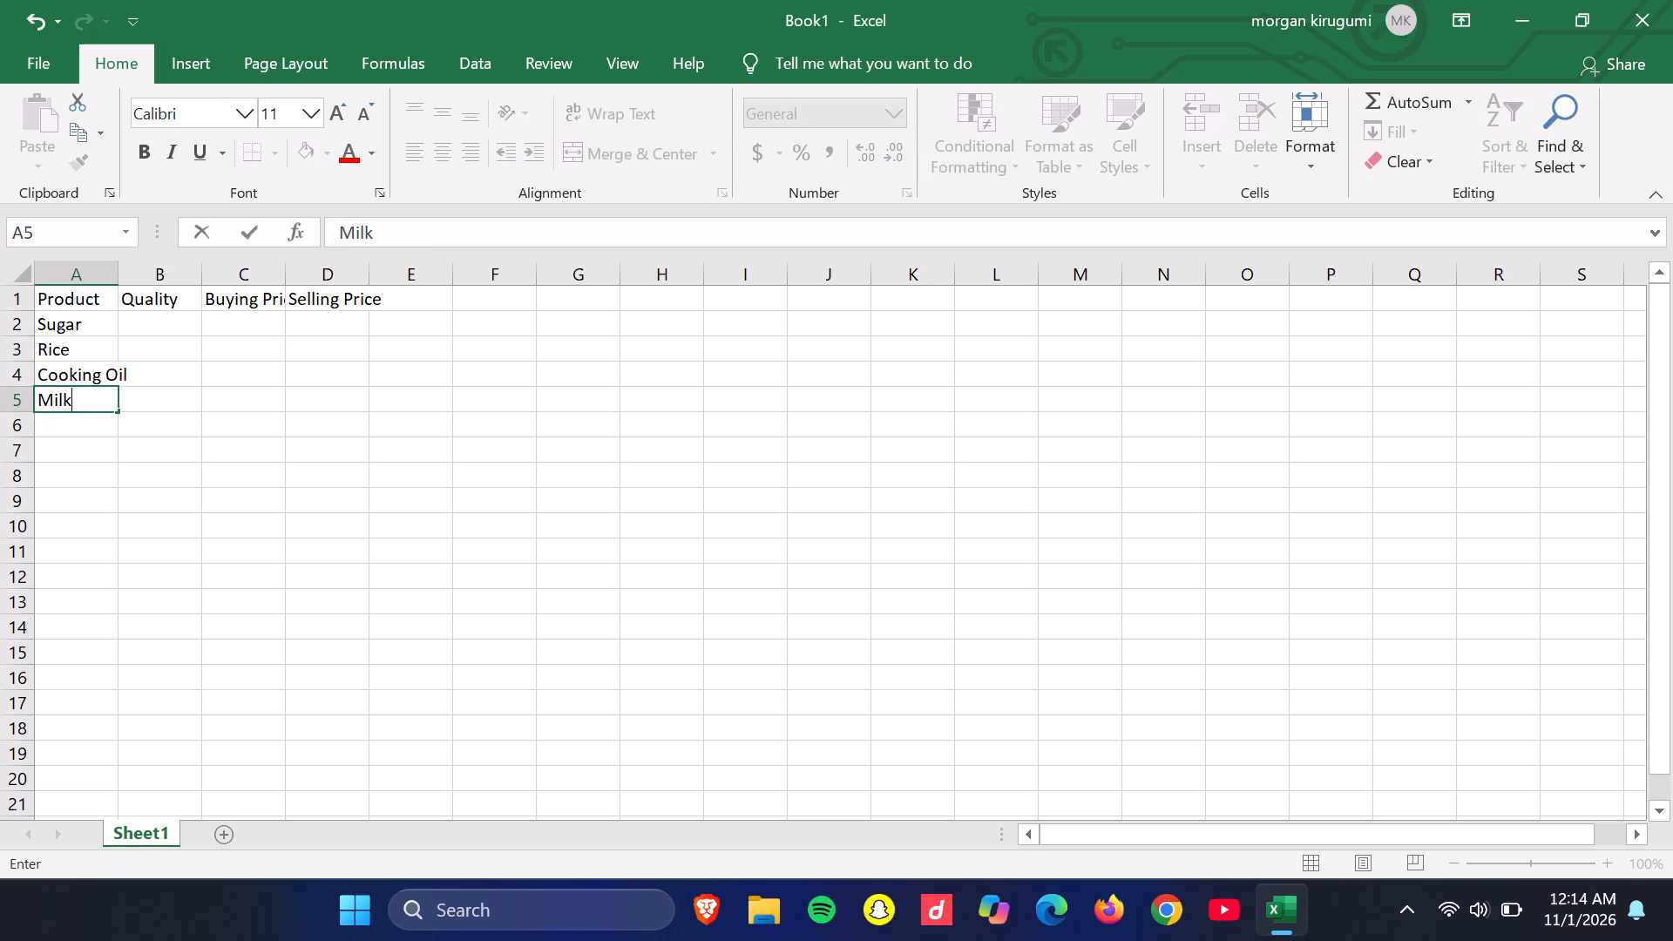
type("read")
key("Down")
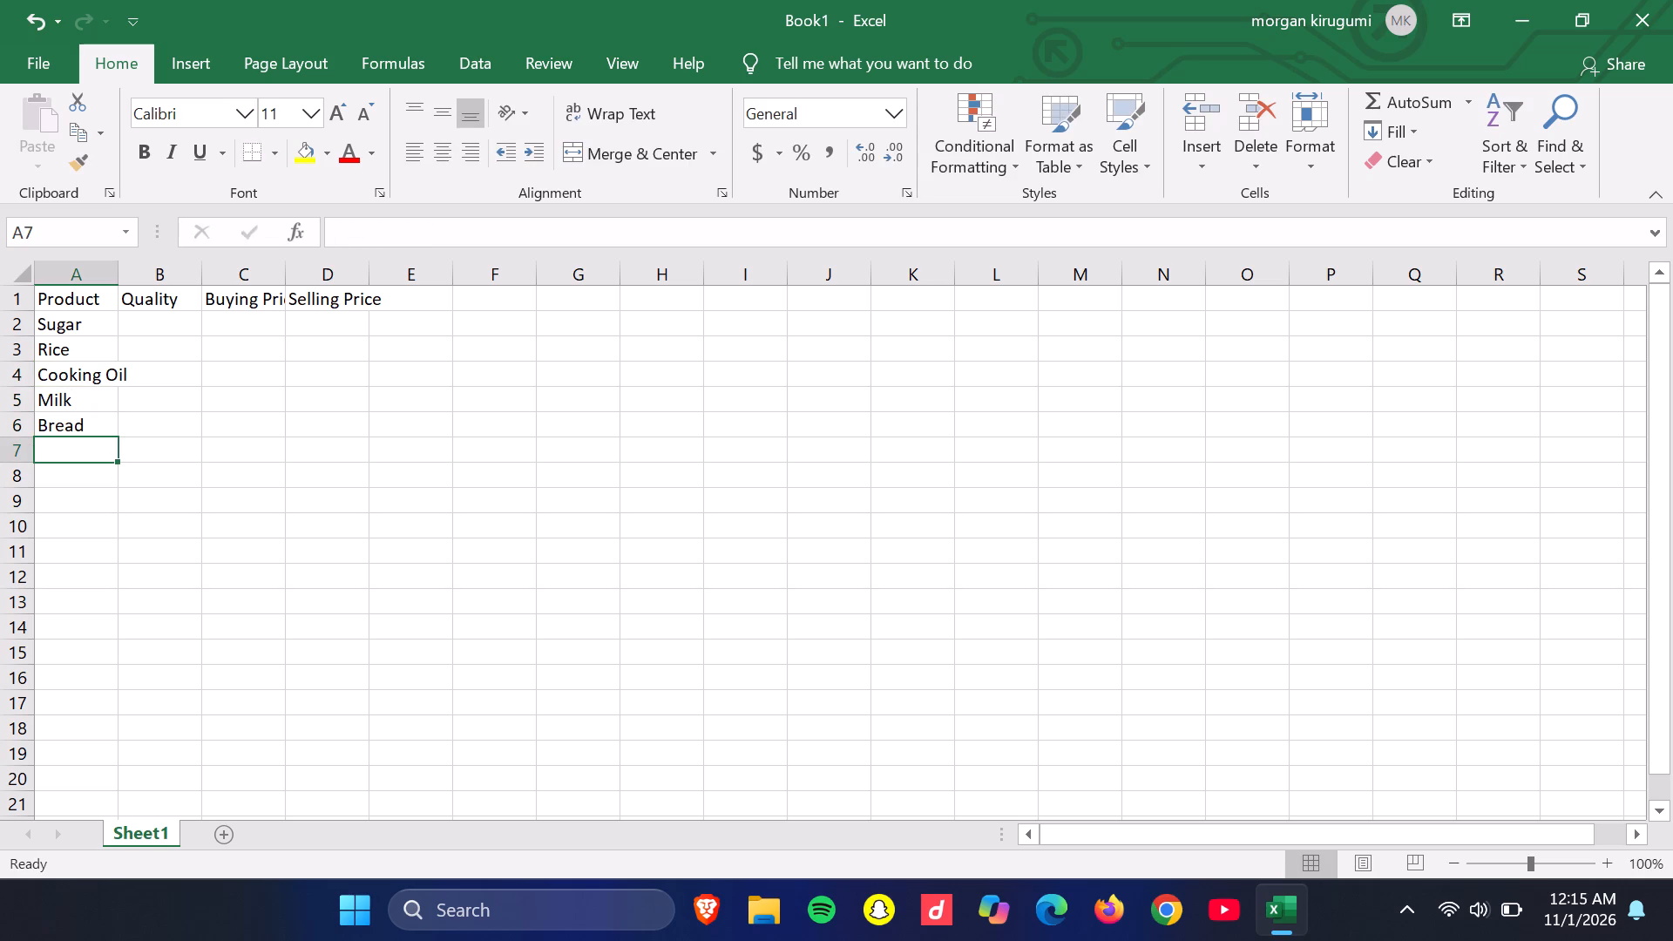
Continue the Product column with Flour, Soap, Tea Leaves, Sail and Biscuits in cells A7 to A11.
type("lour")
key("Down")
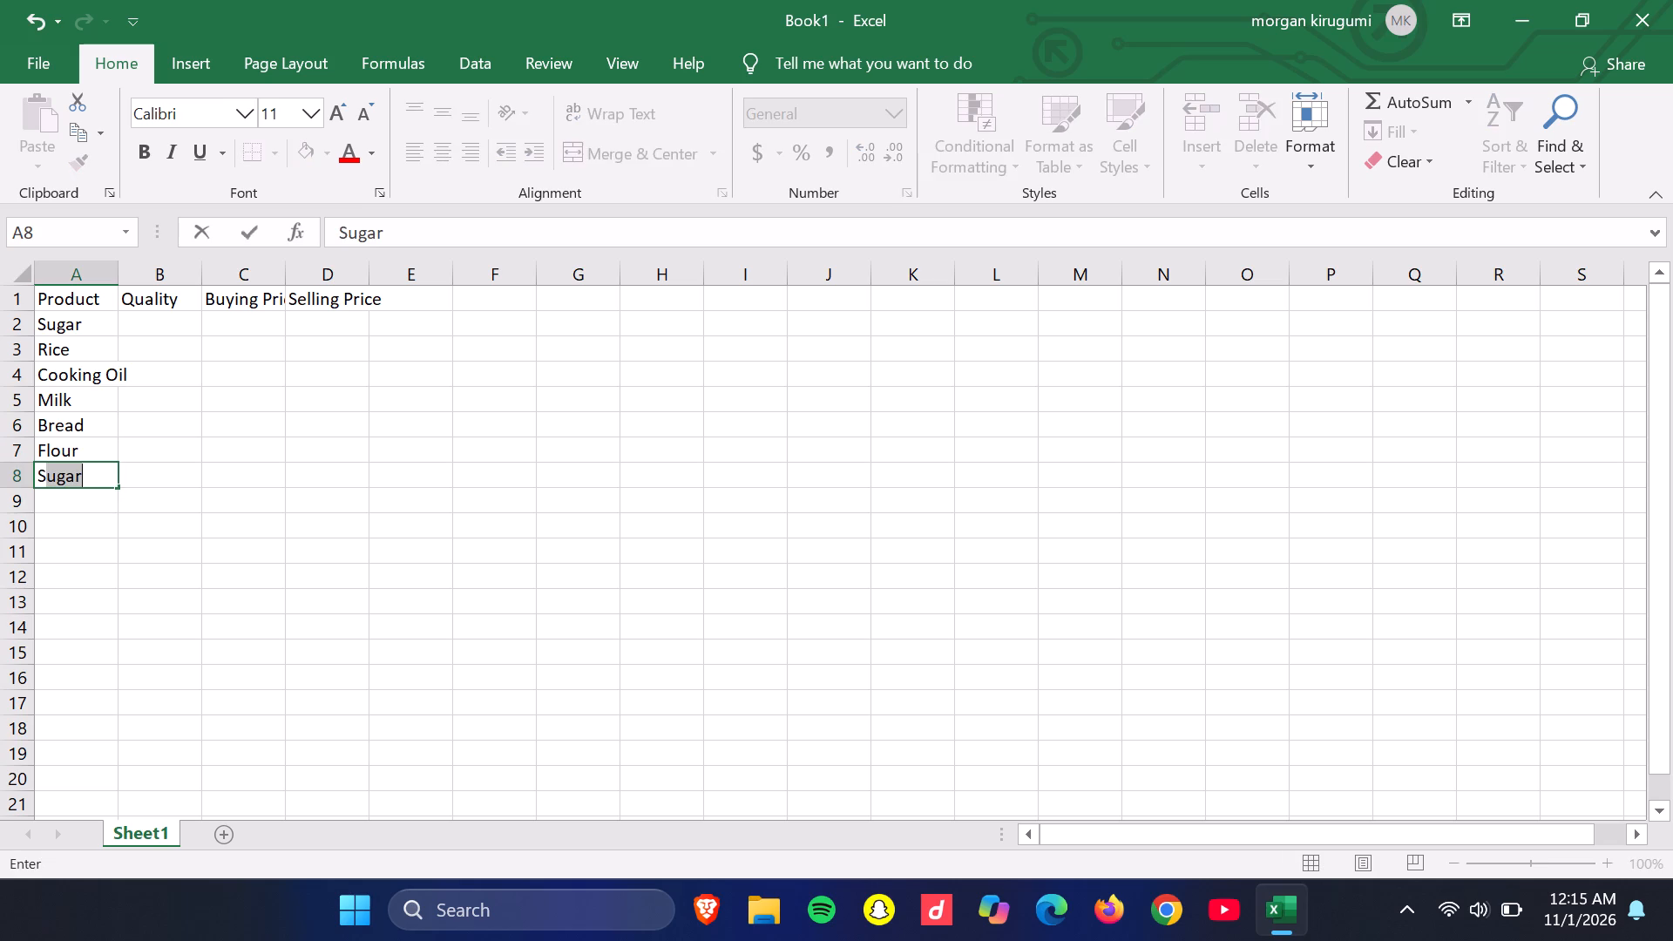
type("oap")
key("Down")
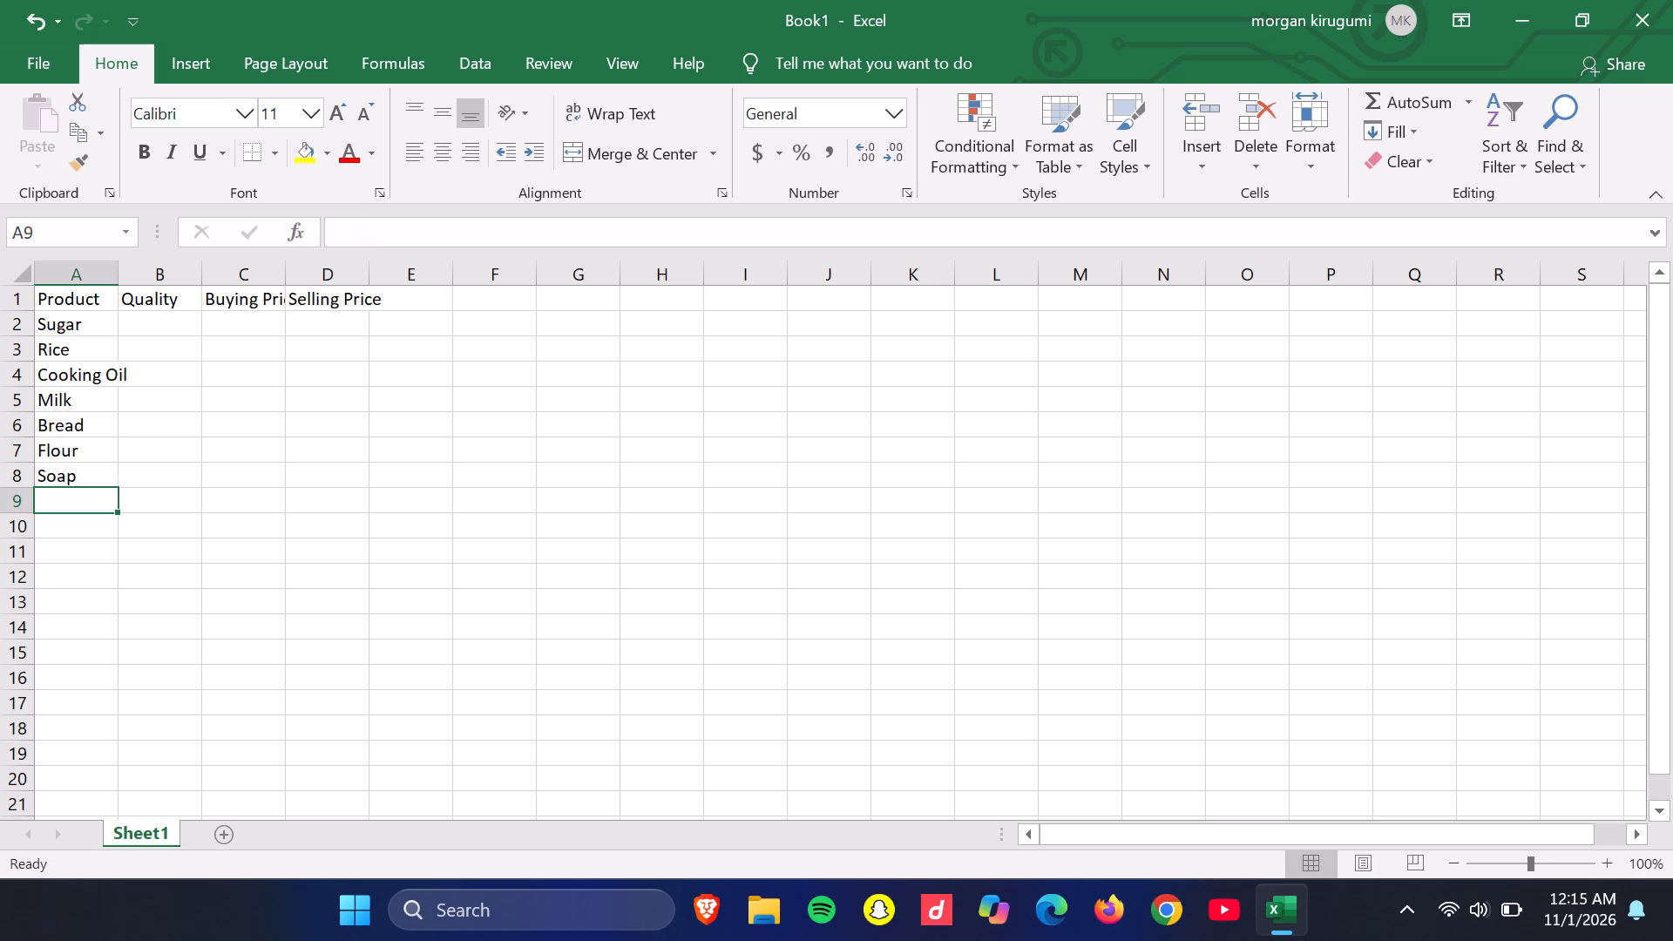
type("ea")
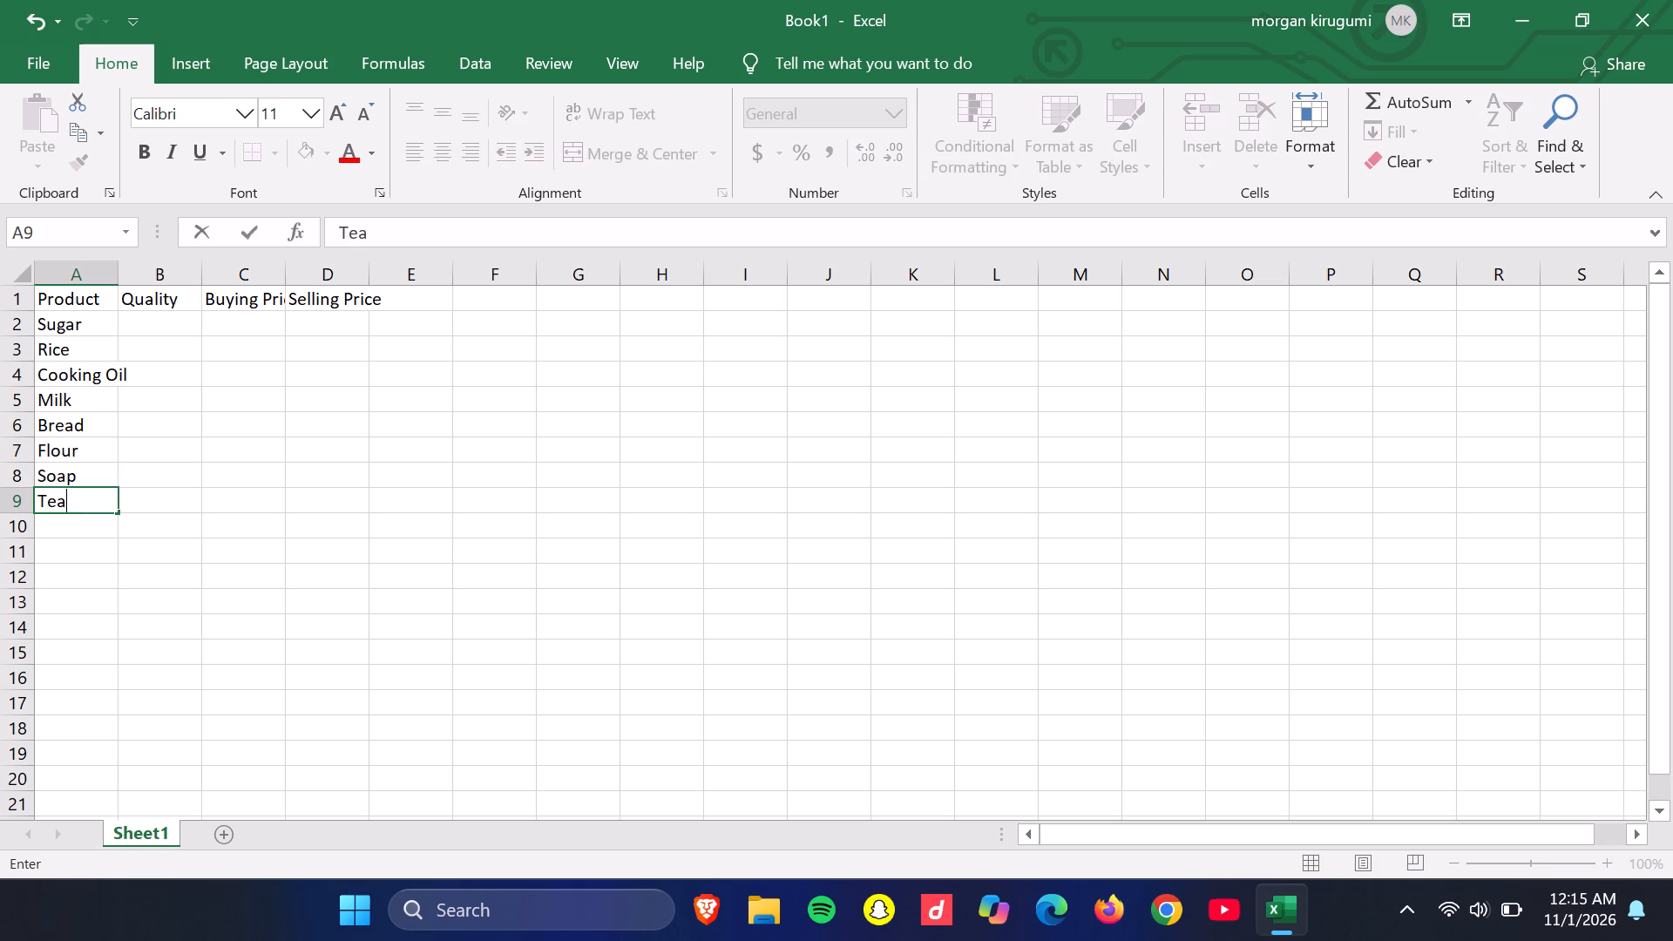
key("space")
type("eaves")
key("Down")
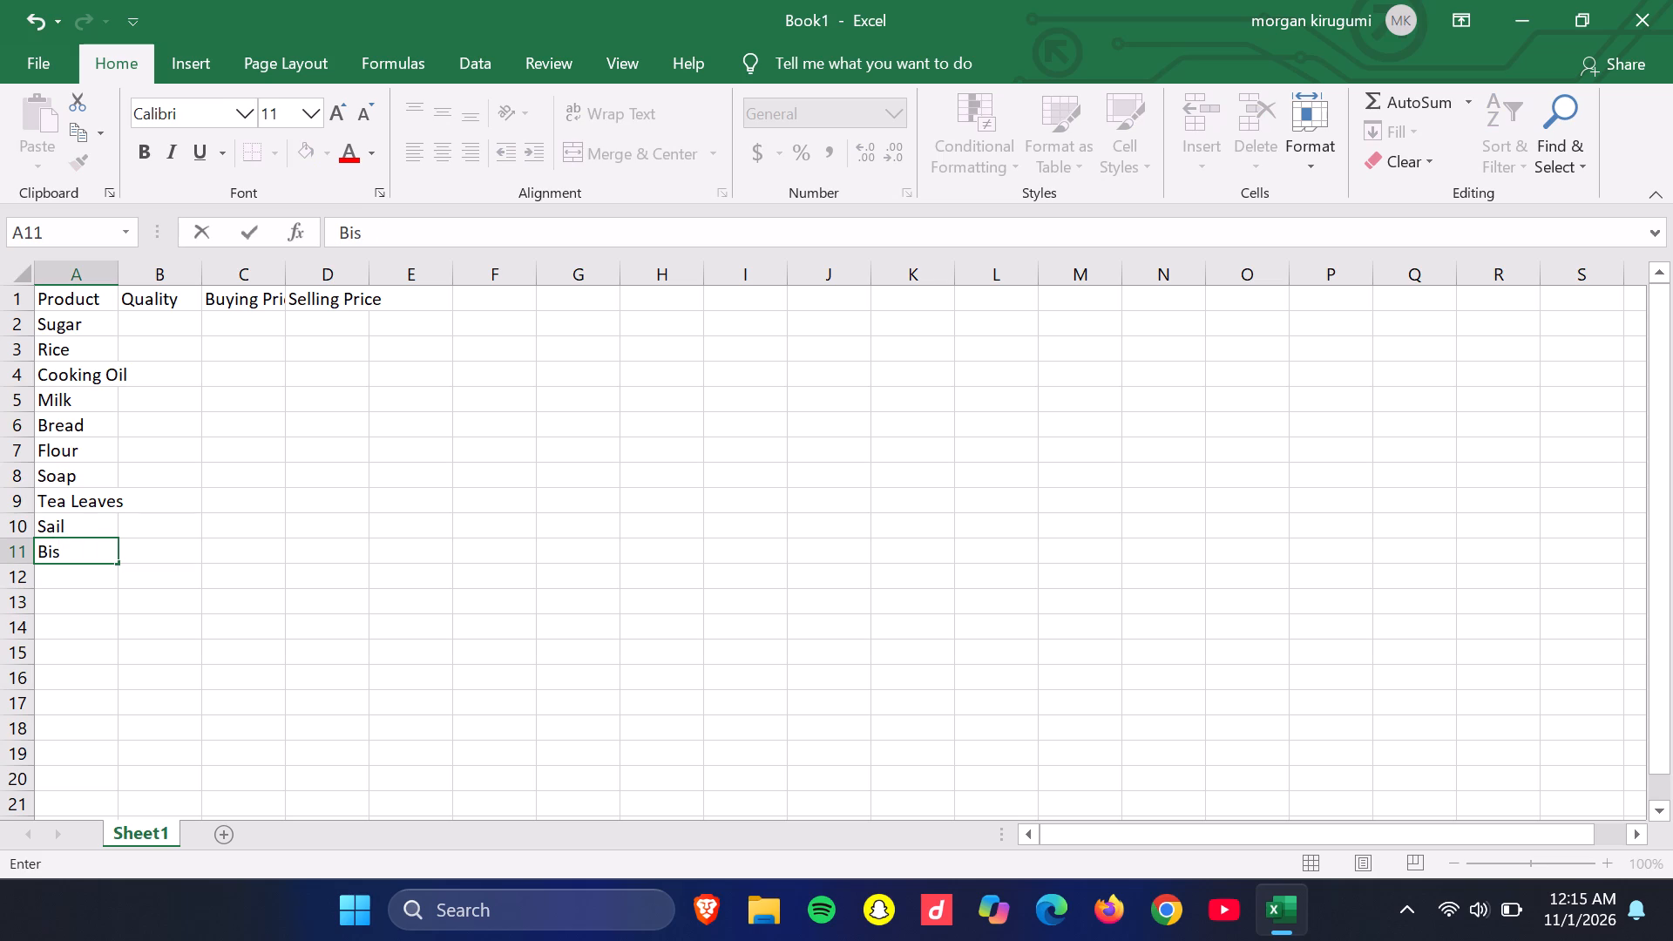
type("cuits")
key("Right")
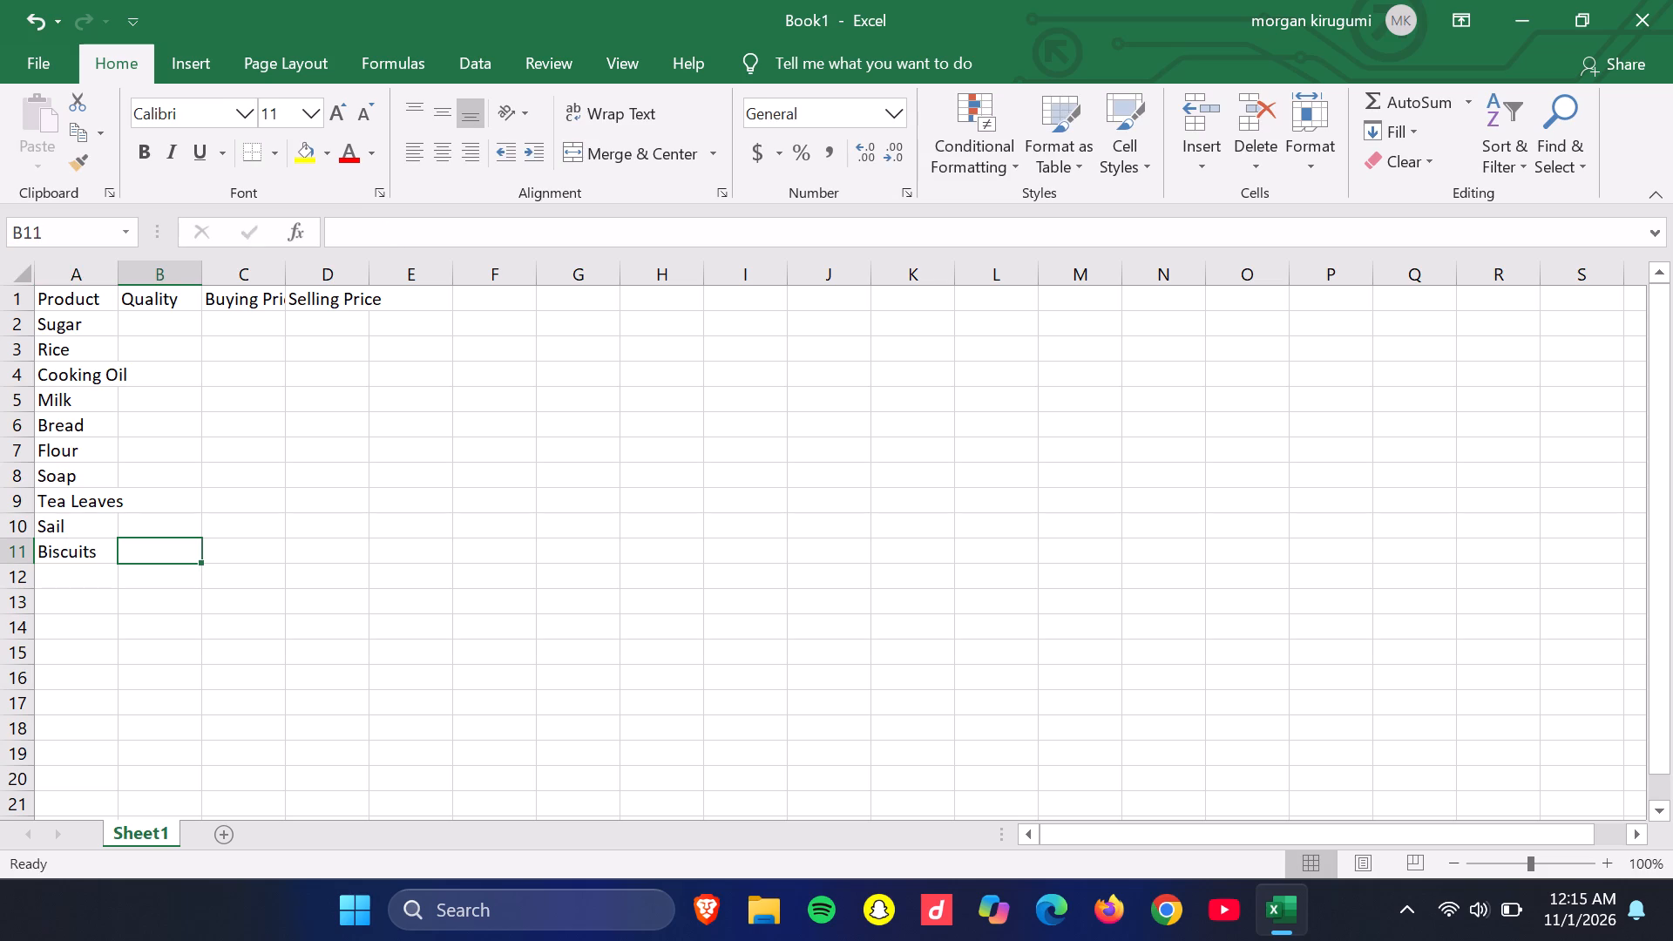
Fill the Quality column for Sugar through Bread with 50, 40, 30, 60 and 45.
left_click(160, 328)
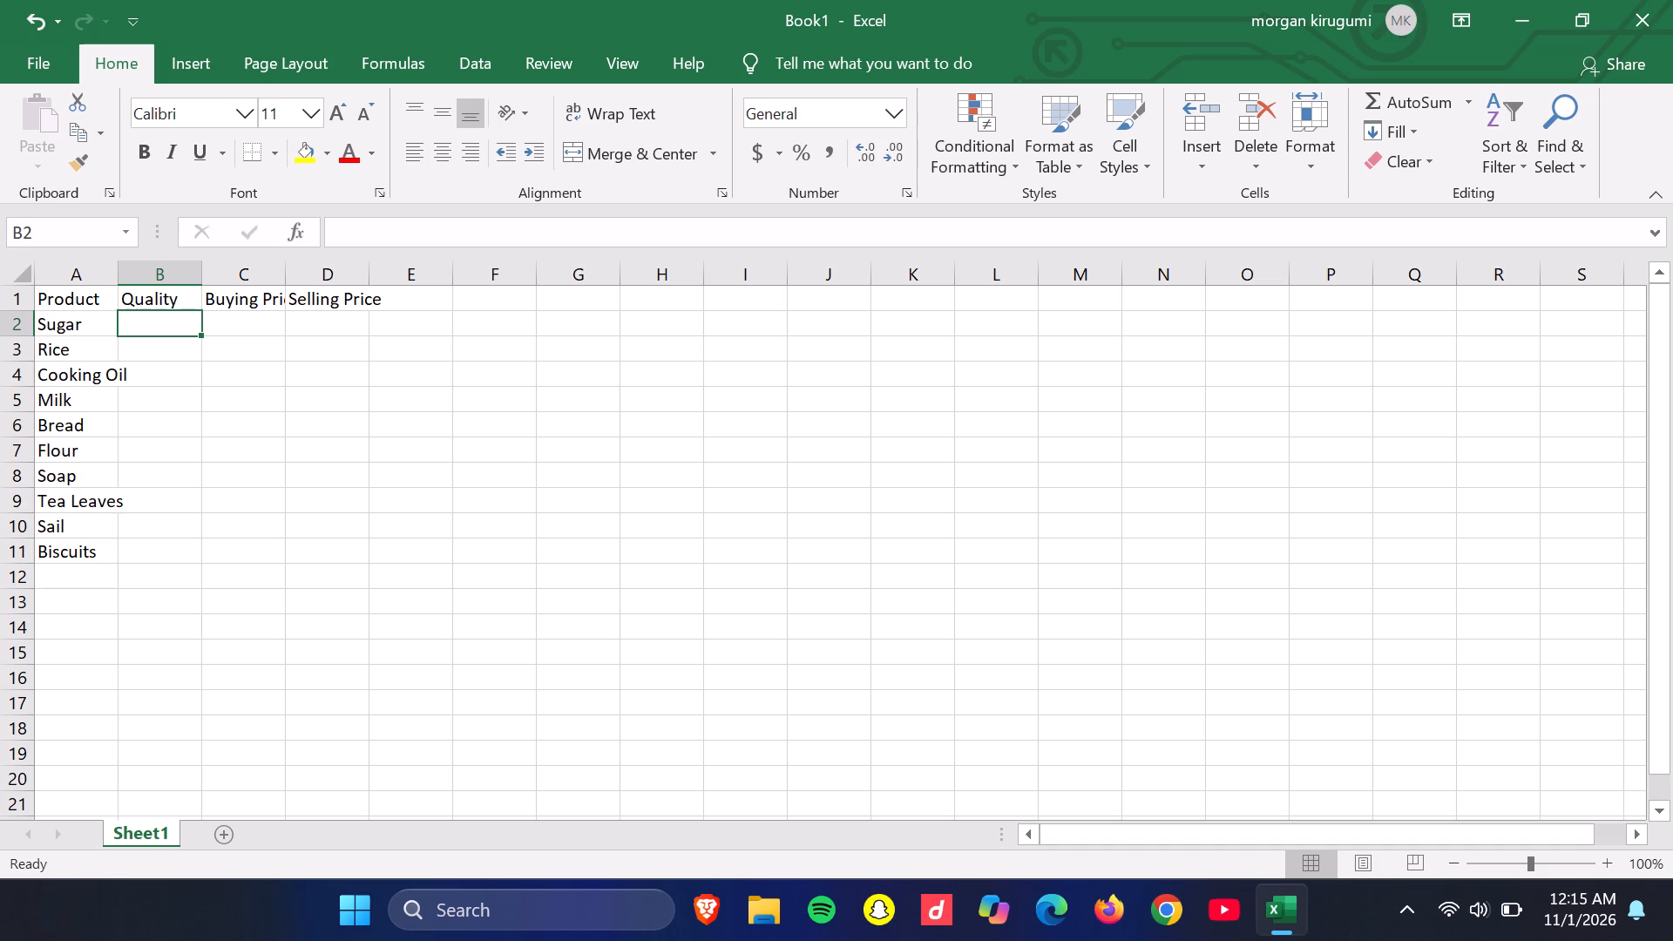
type("50")
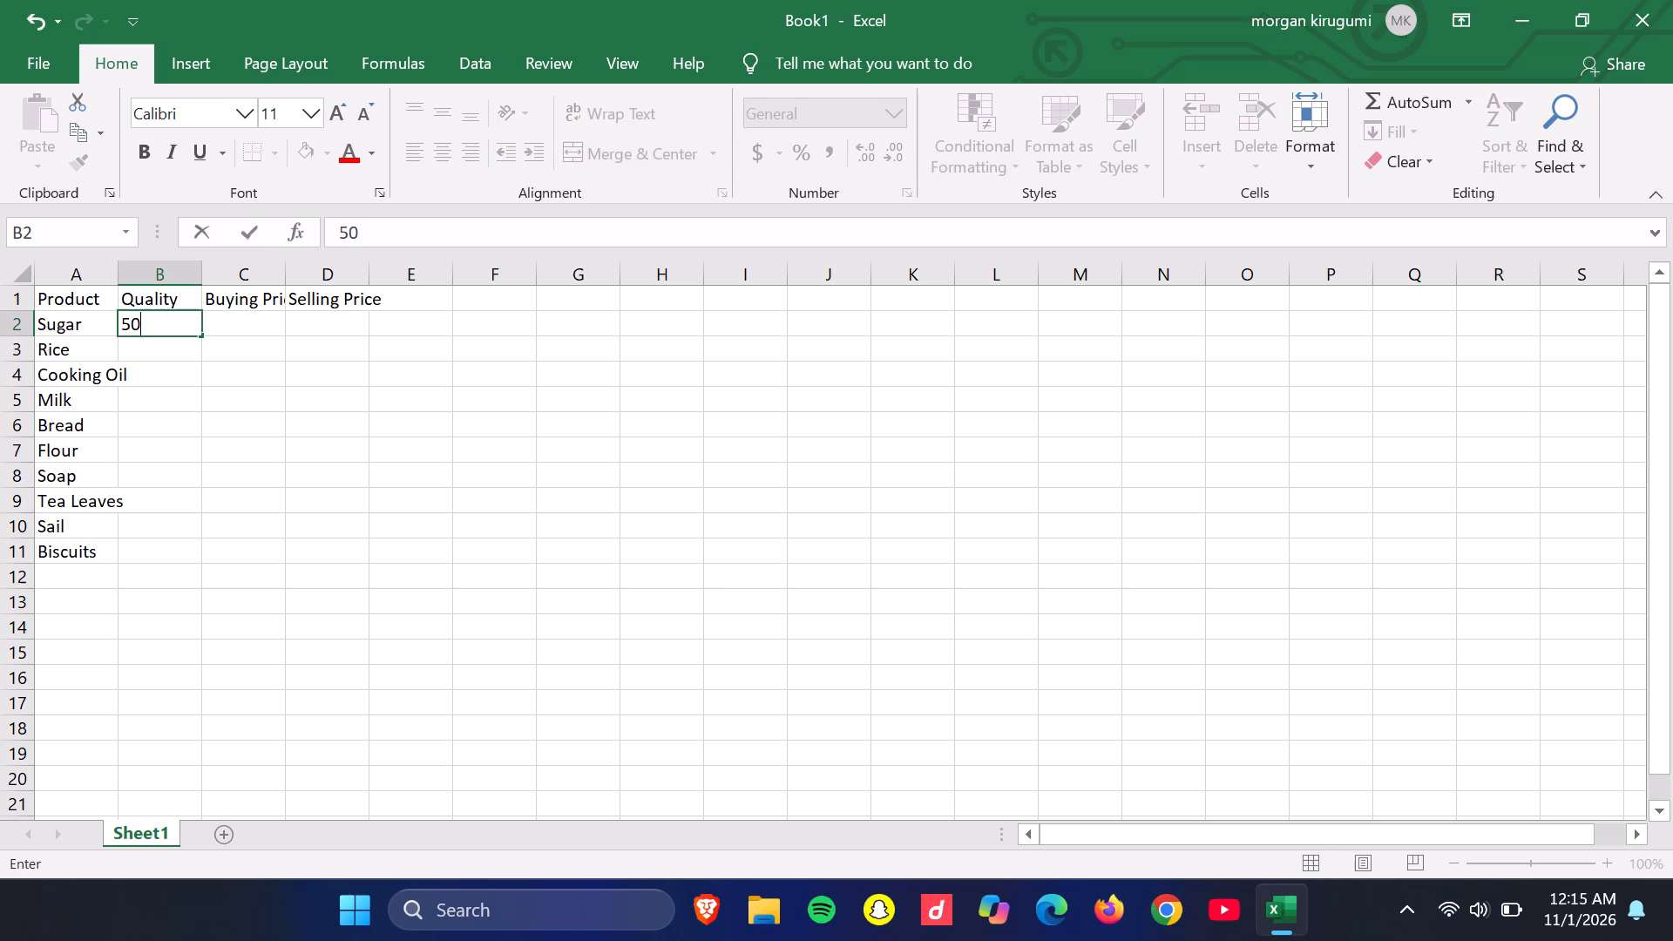
key("Down")
type("40")
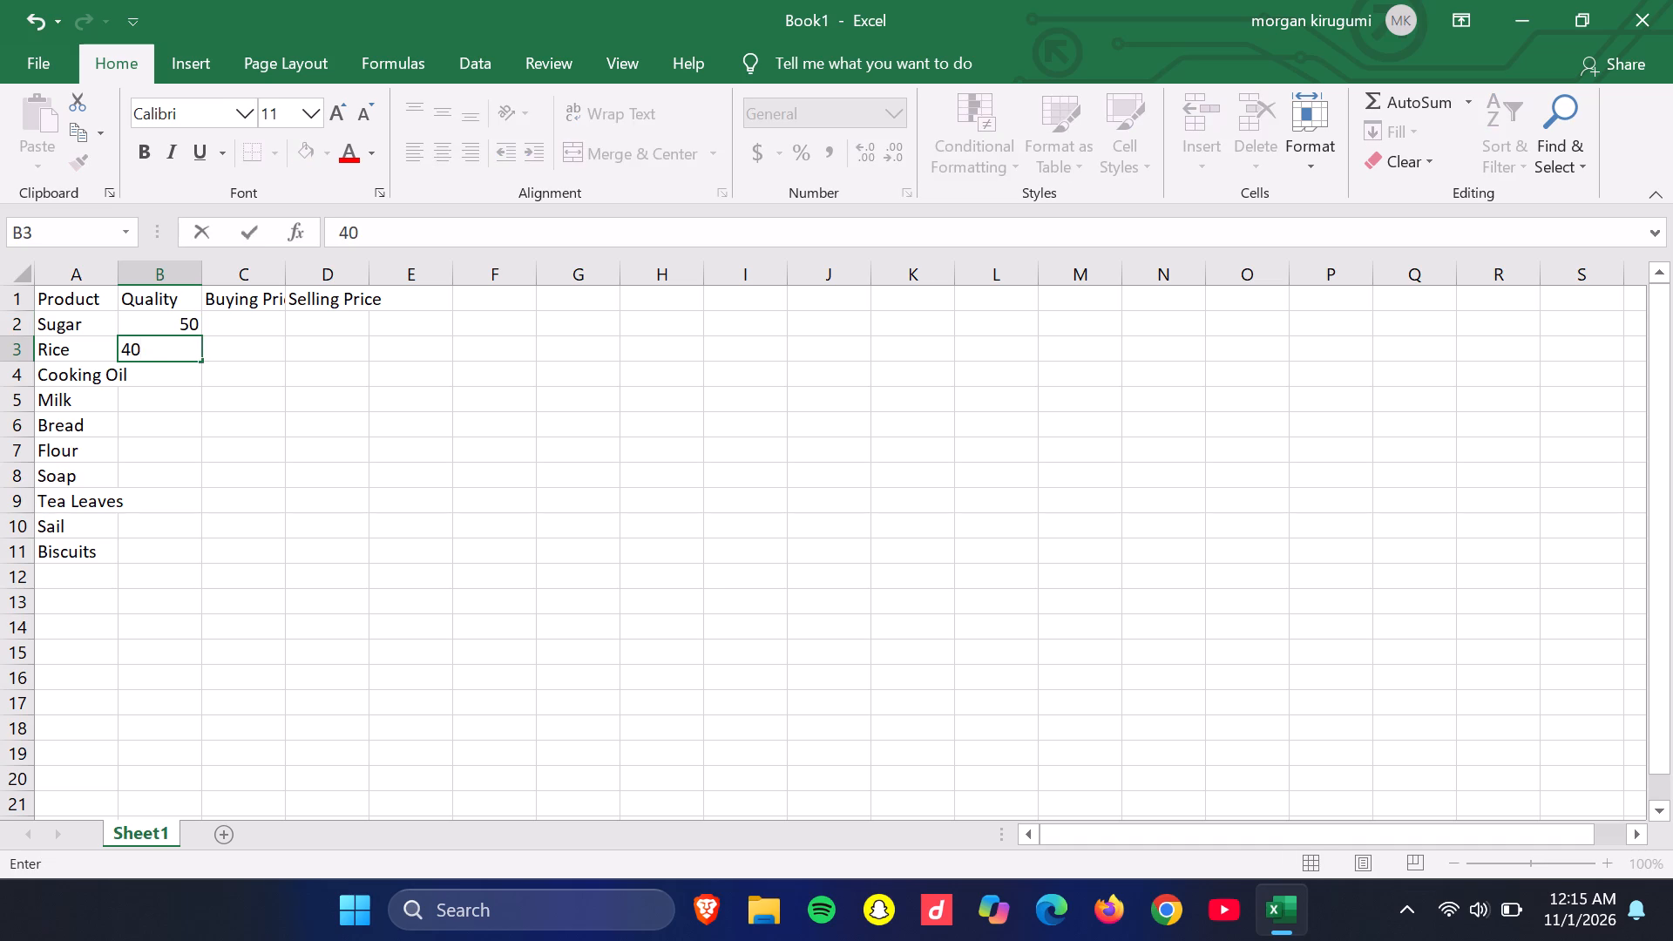
key("Down")
type("30")
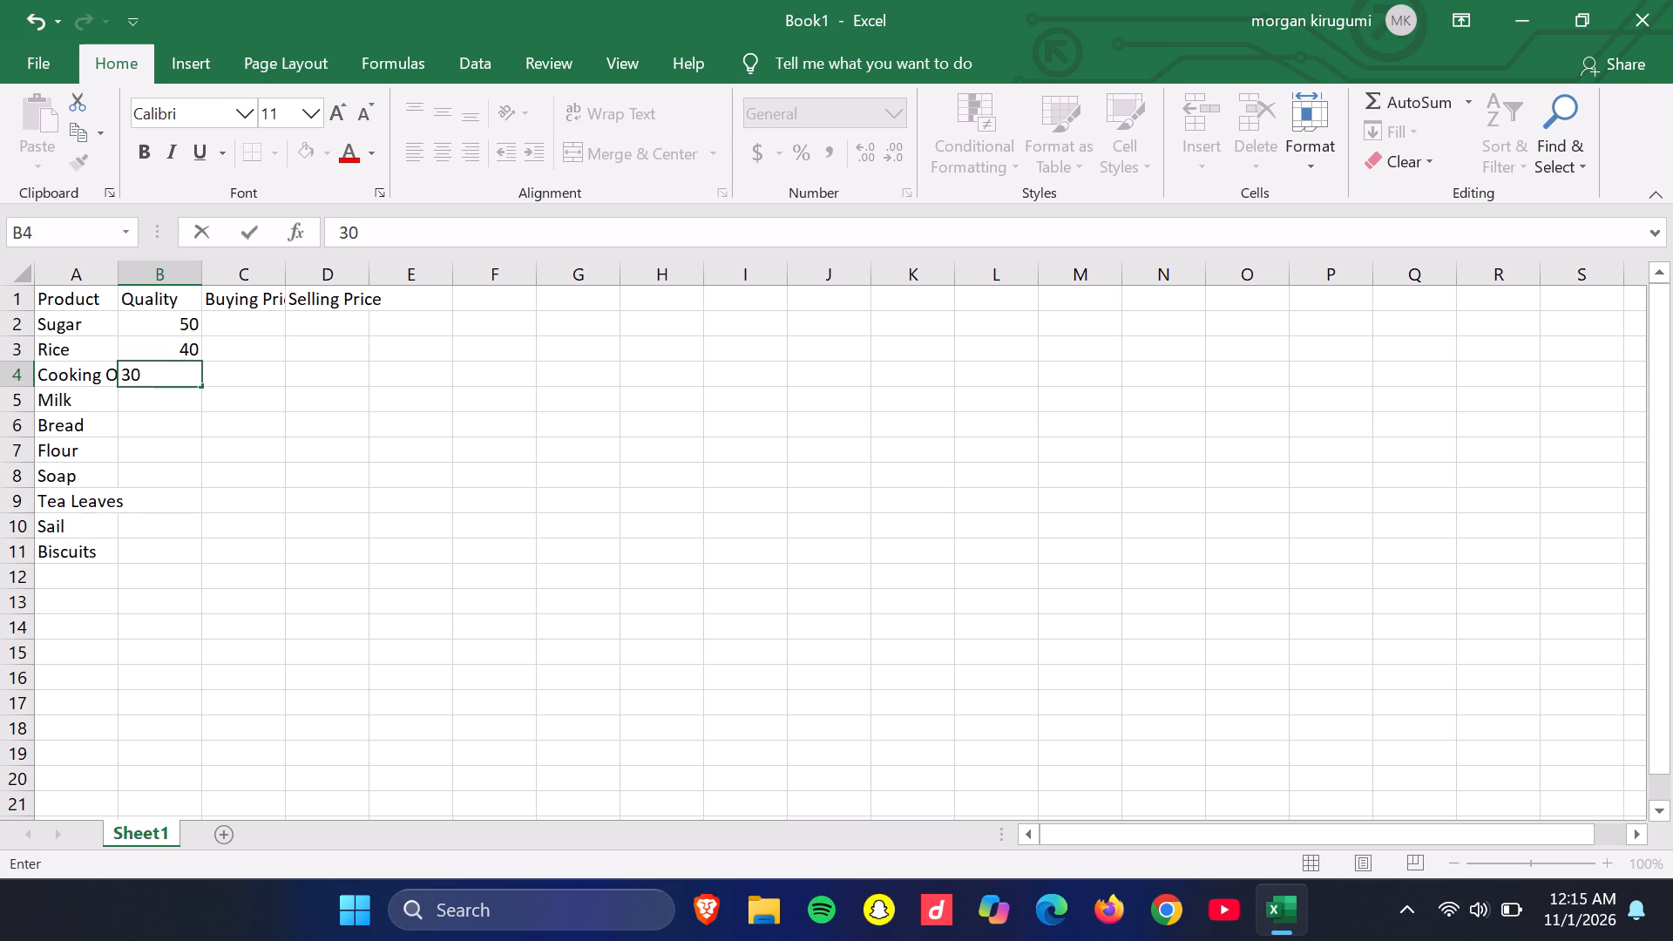
key("Down")
type("60")
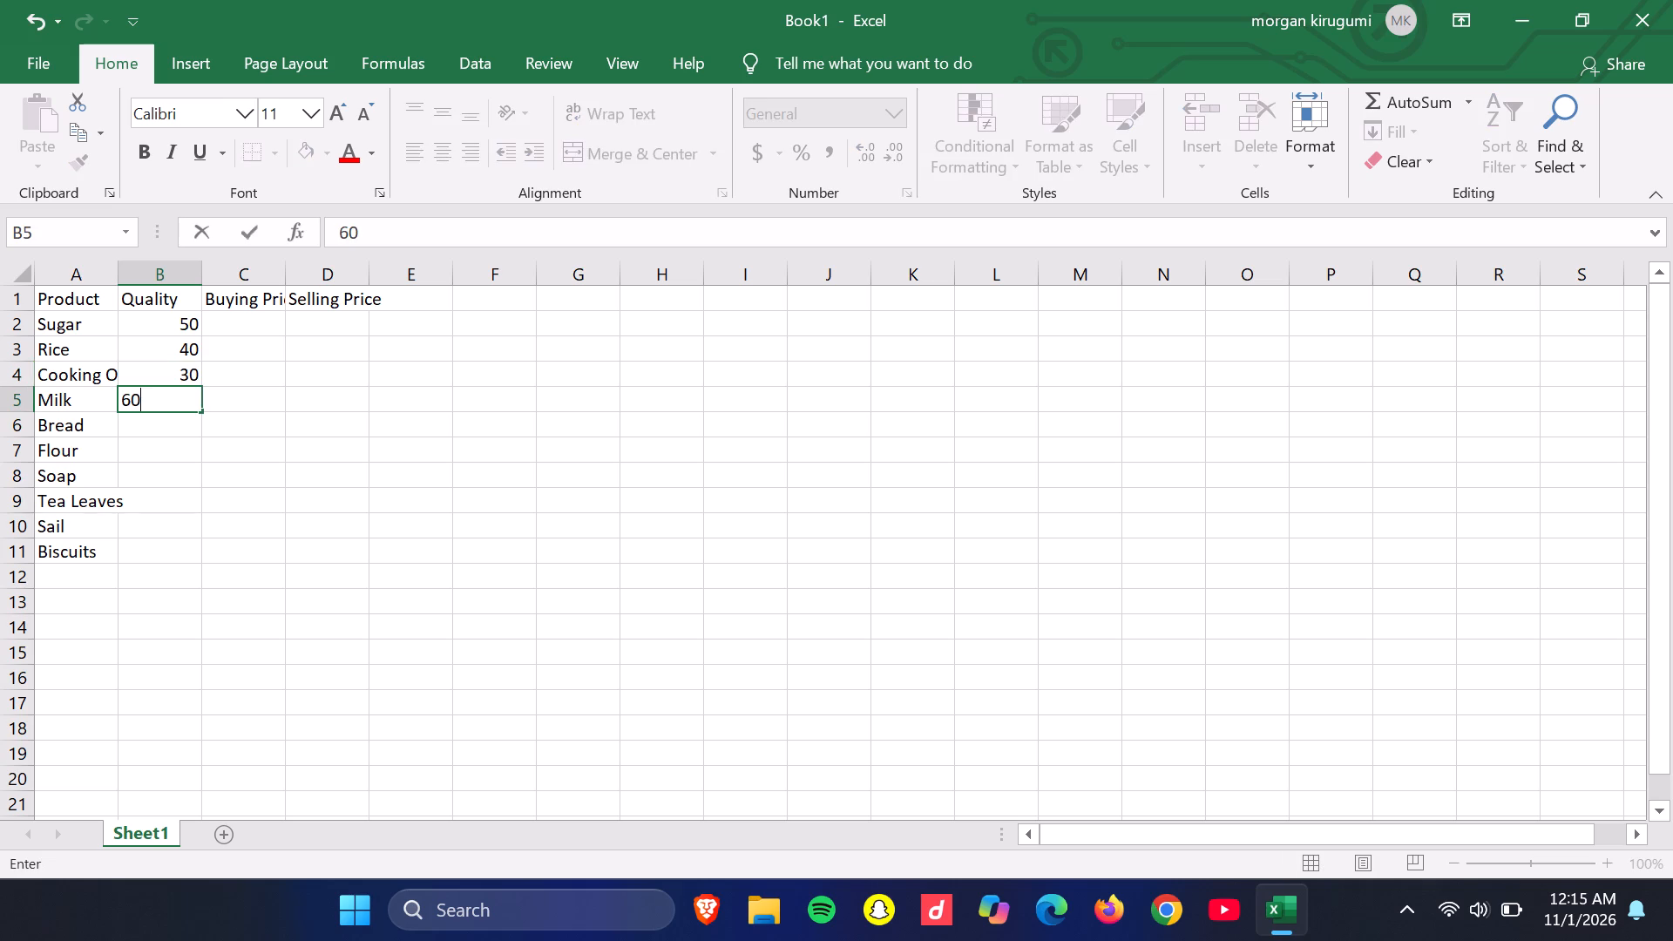
key("Down")
type("45")
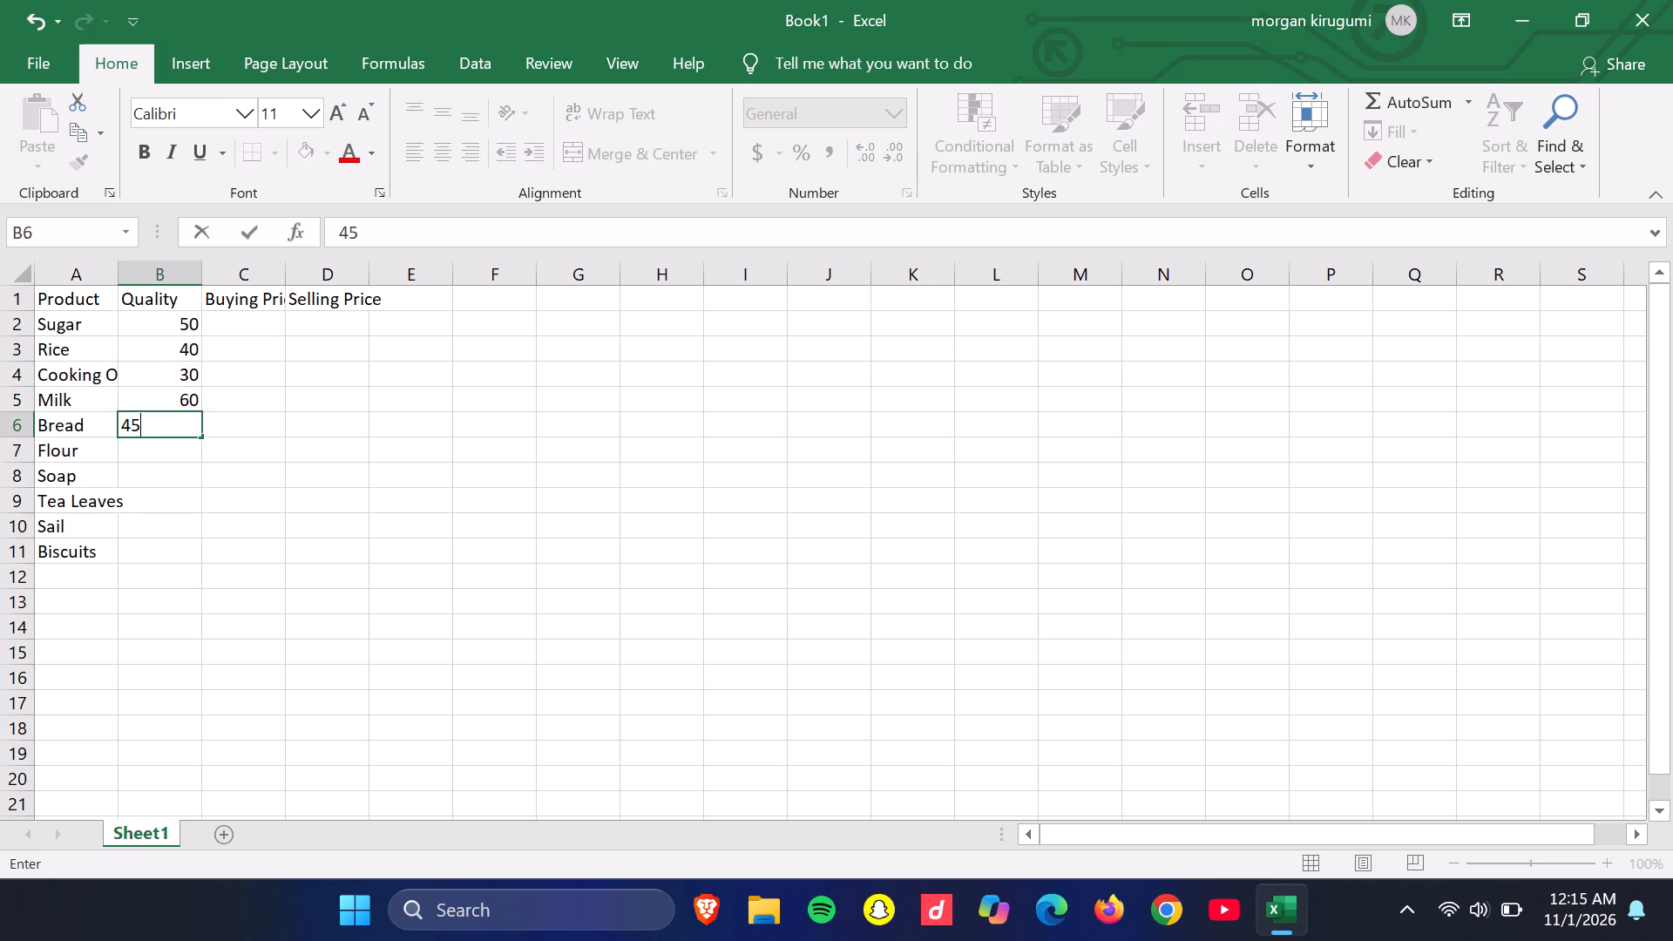
key("Down")
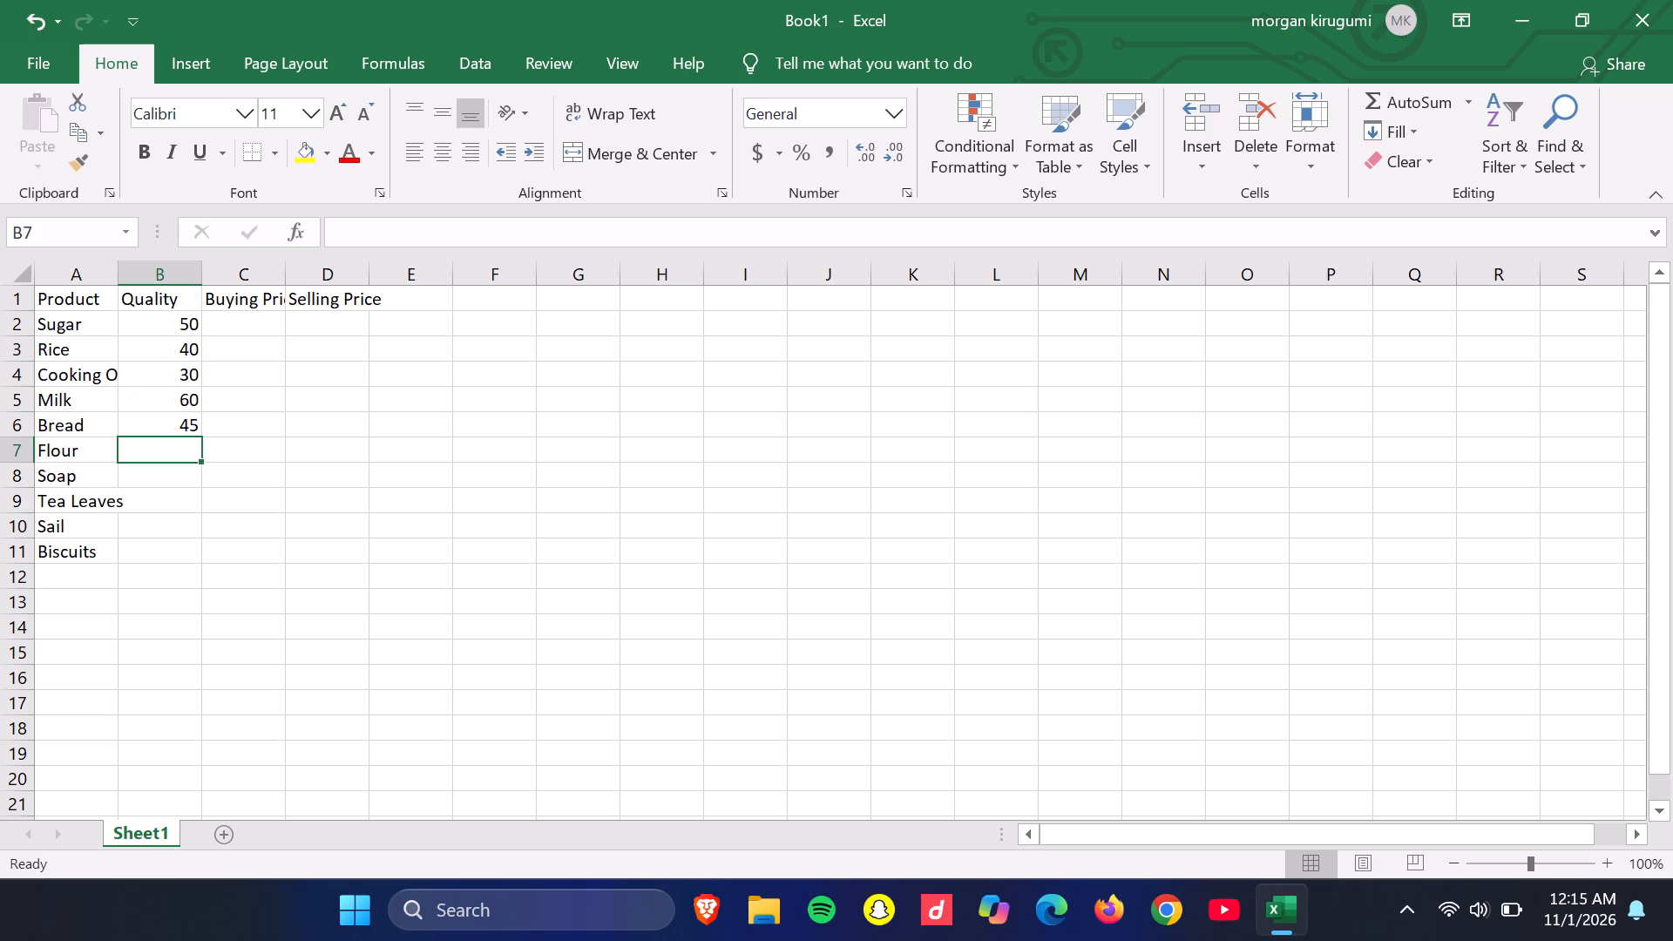
Fill the Quality column for Flour through Biscuits with 35, 25, 20, 55 and 70.
type("35")
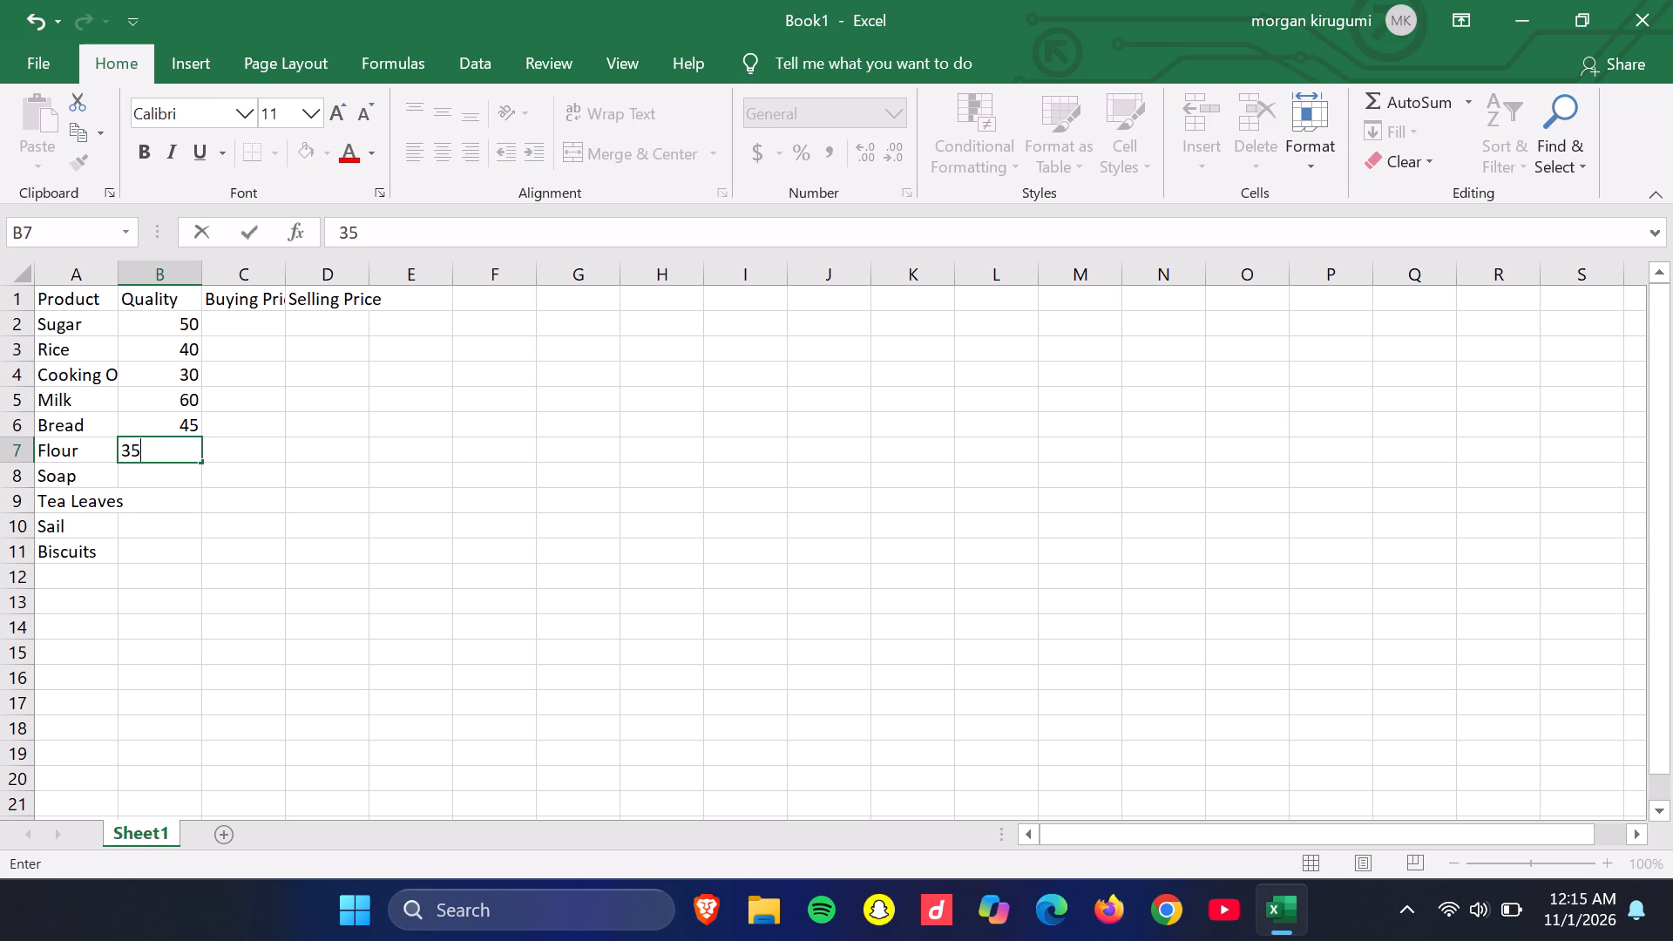
key("Down")
type("25")
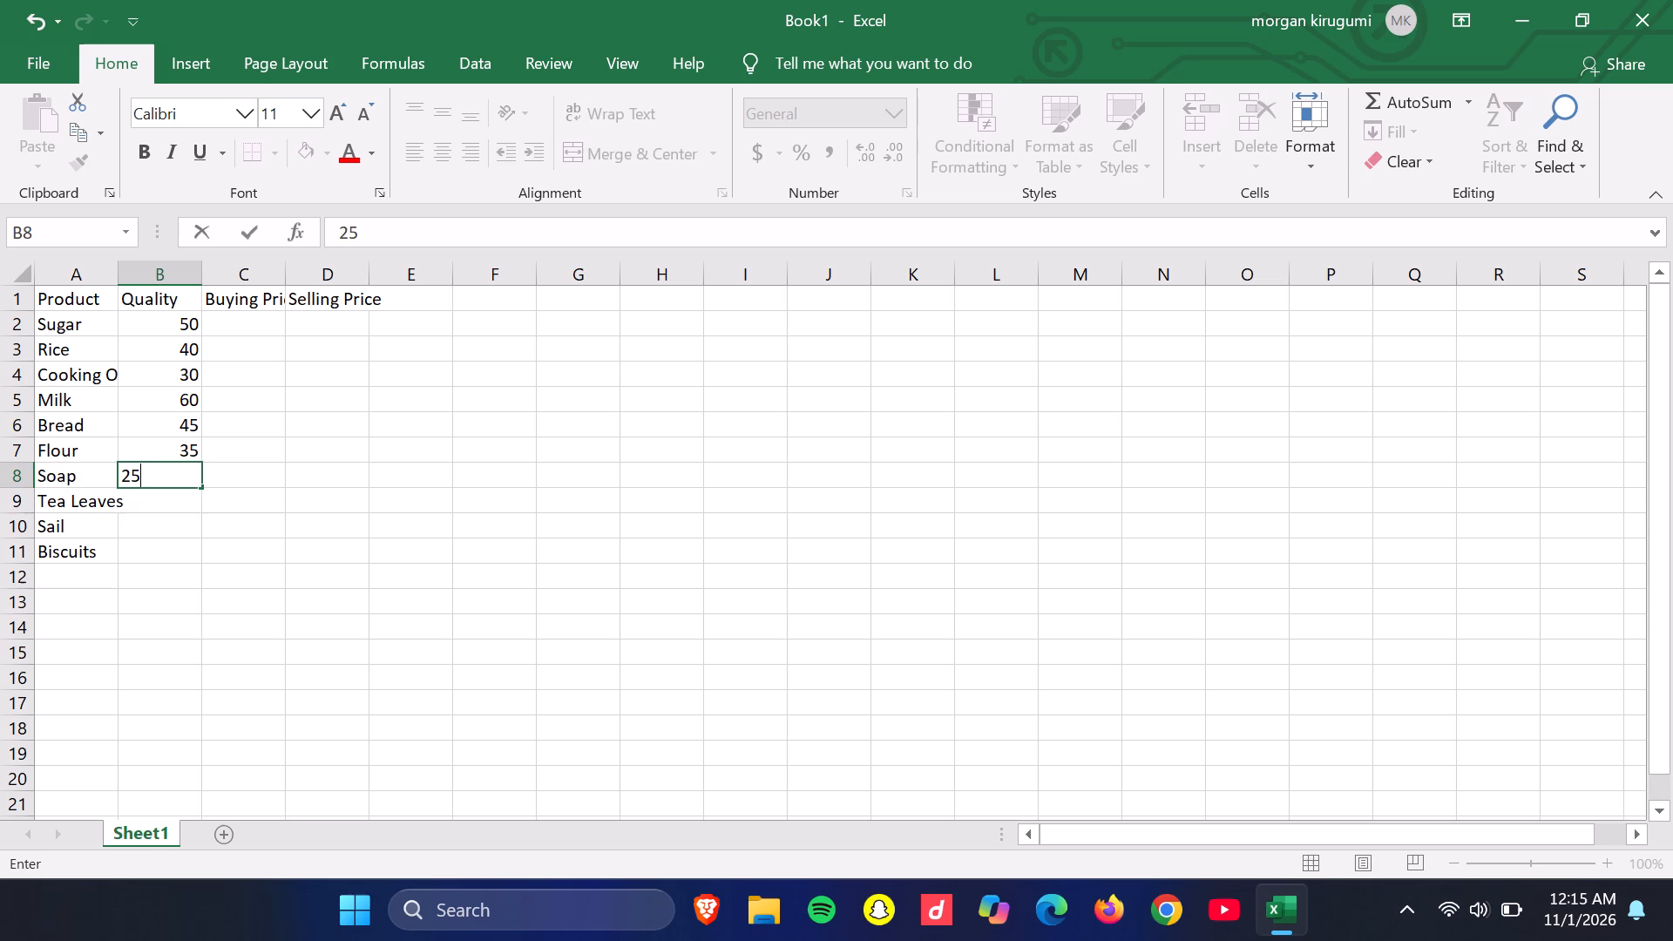
key("Down")
type("20")
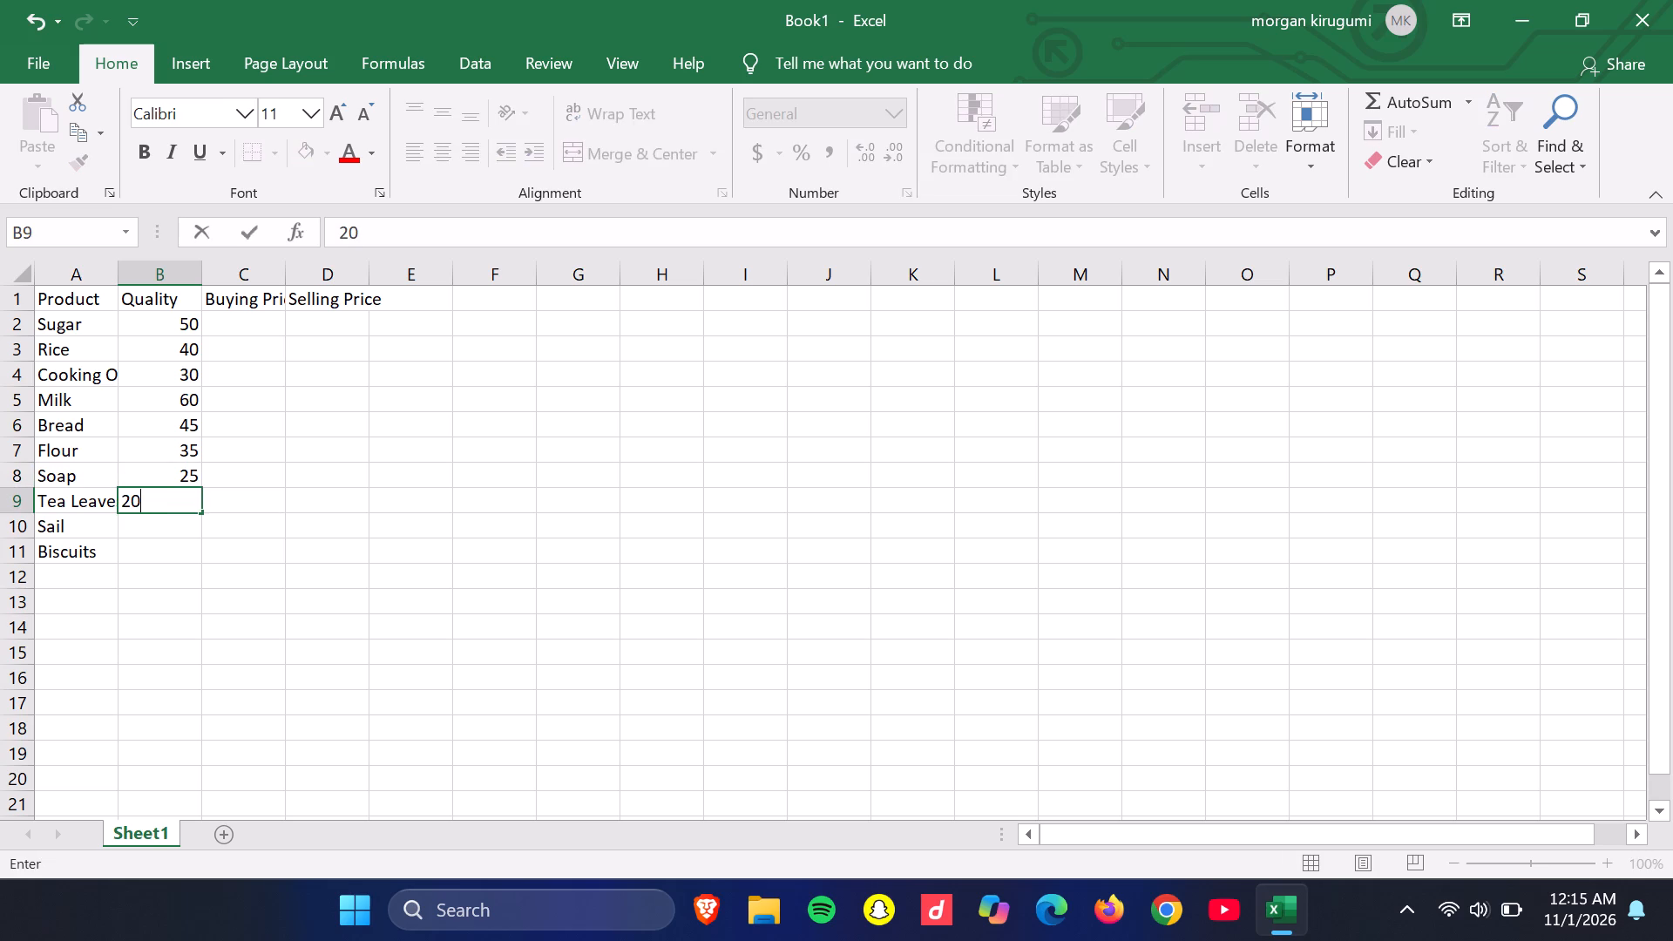
key("Down")
type("55")
key("Down")
type("70")
key("Right")
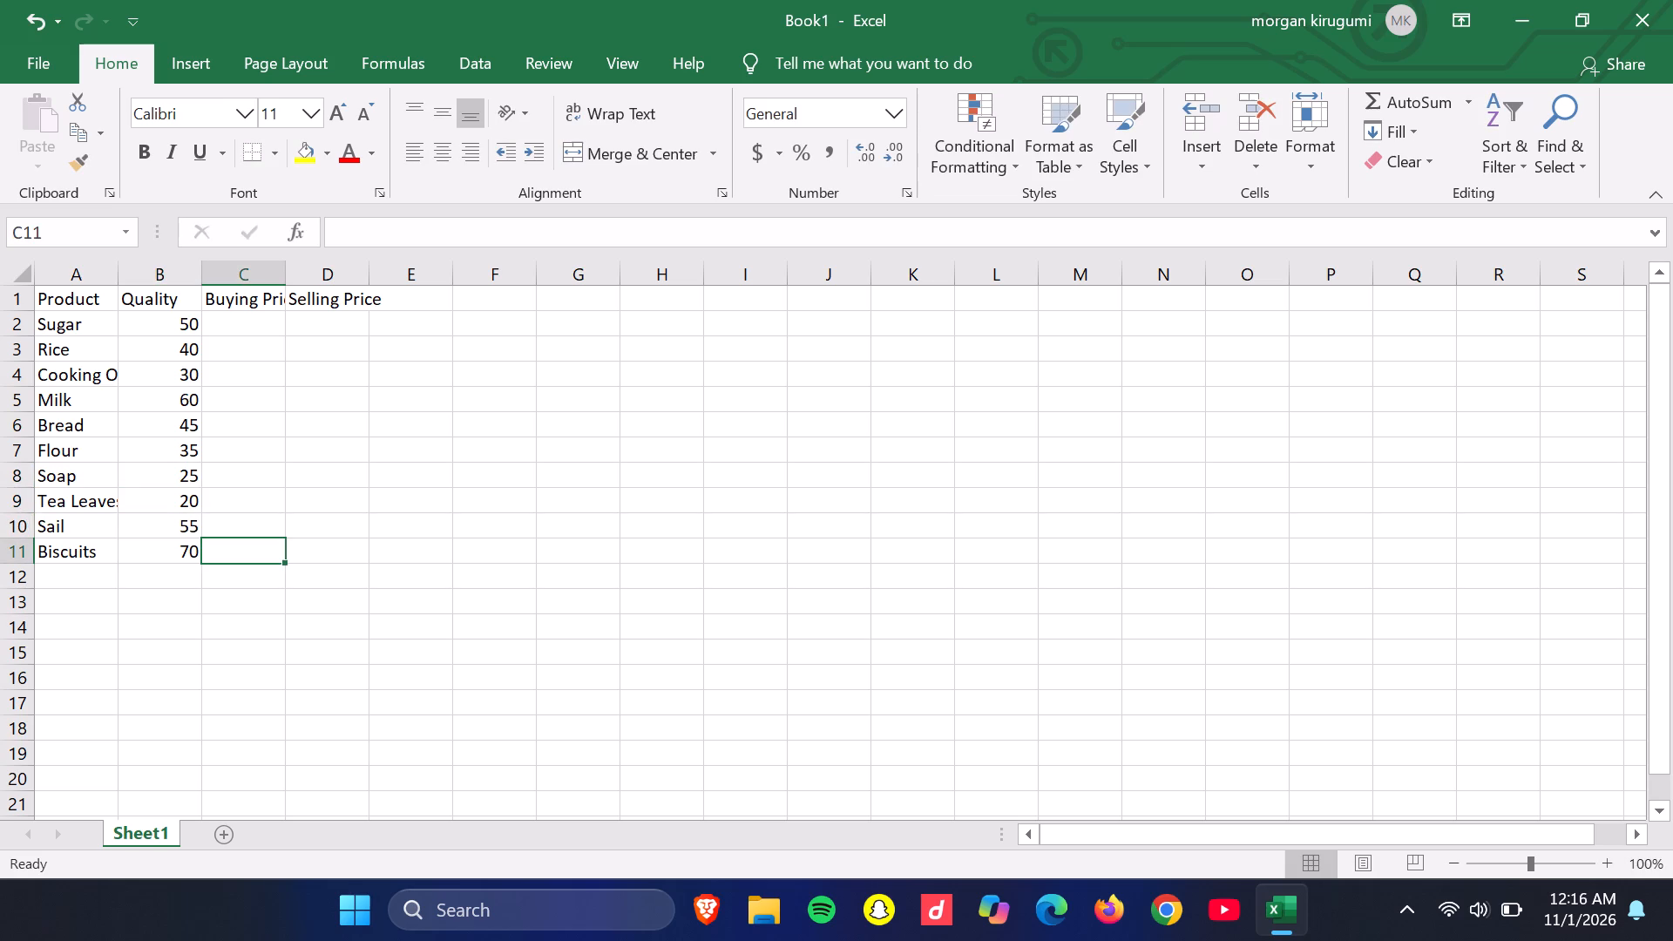
Go to the Buying Price cell for Sugar, C2.
key("Up")
key("Up")
key("Up")
key("Up")
key("Up")
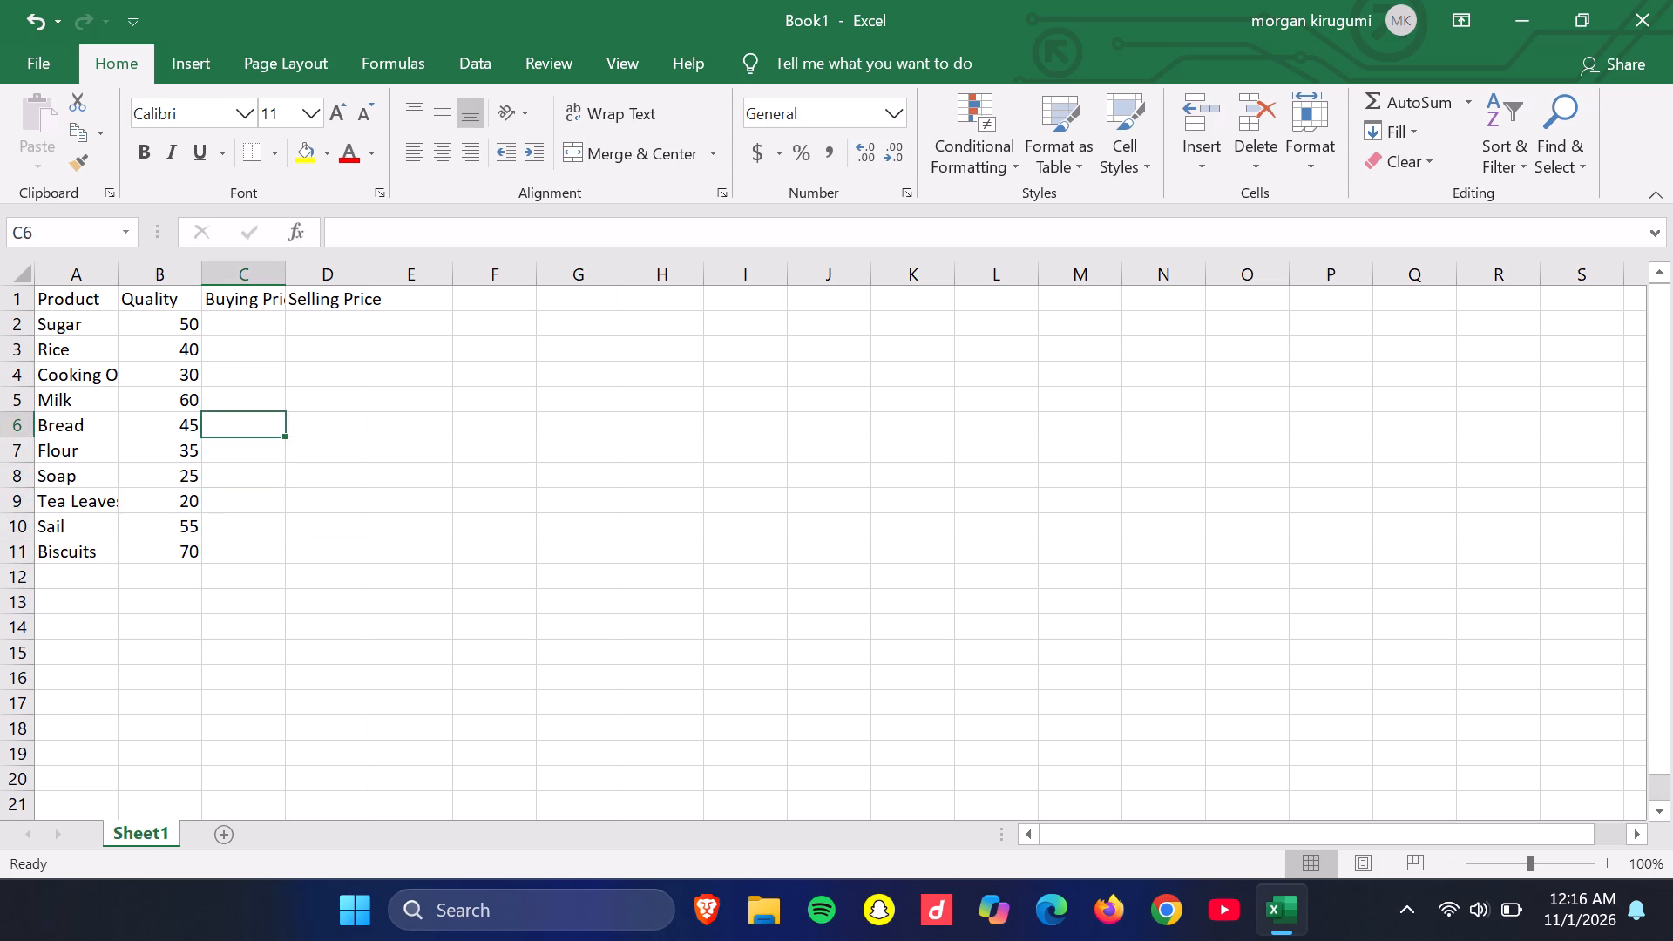
key("Up")
key("Up")
key("Up")
key("Up")
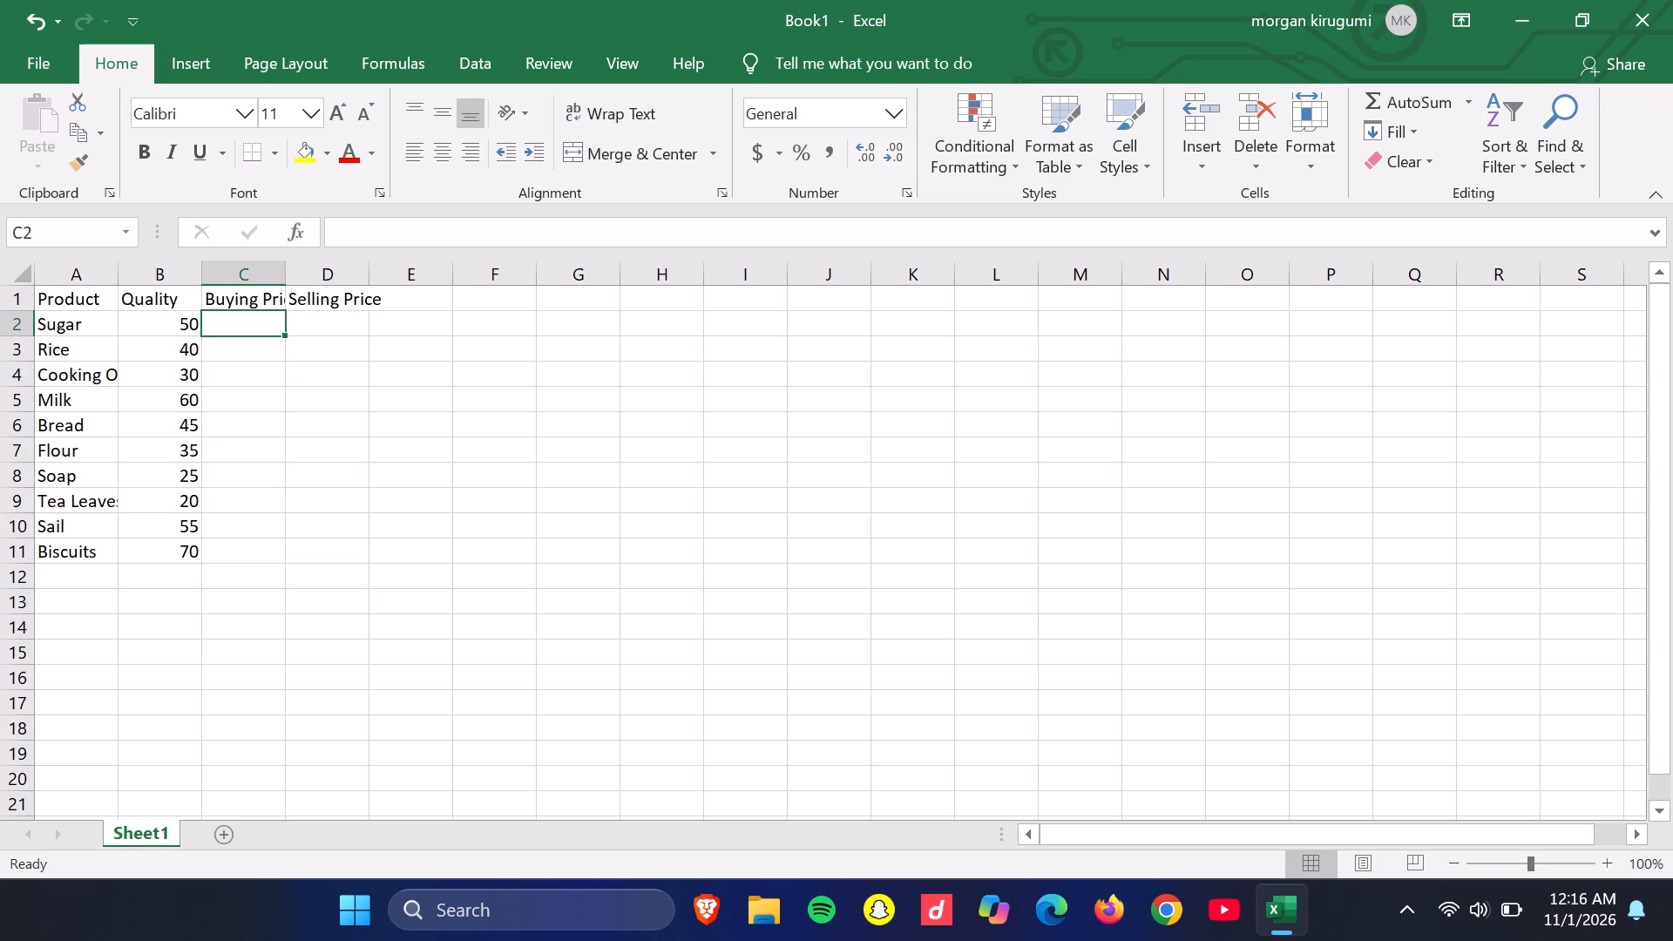
Show the hidden system tray icons.
left_click(1405, 919)
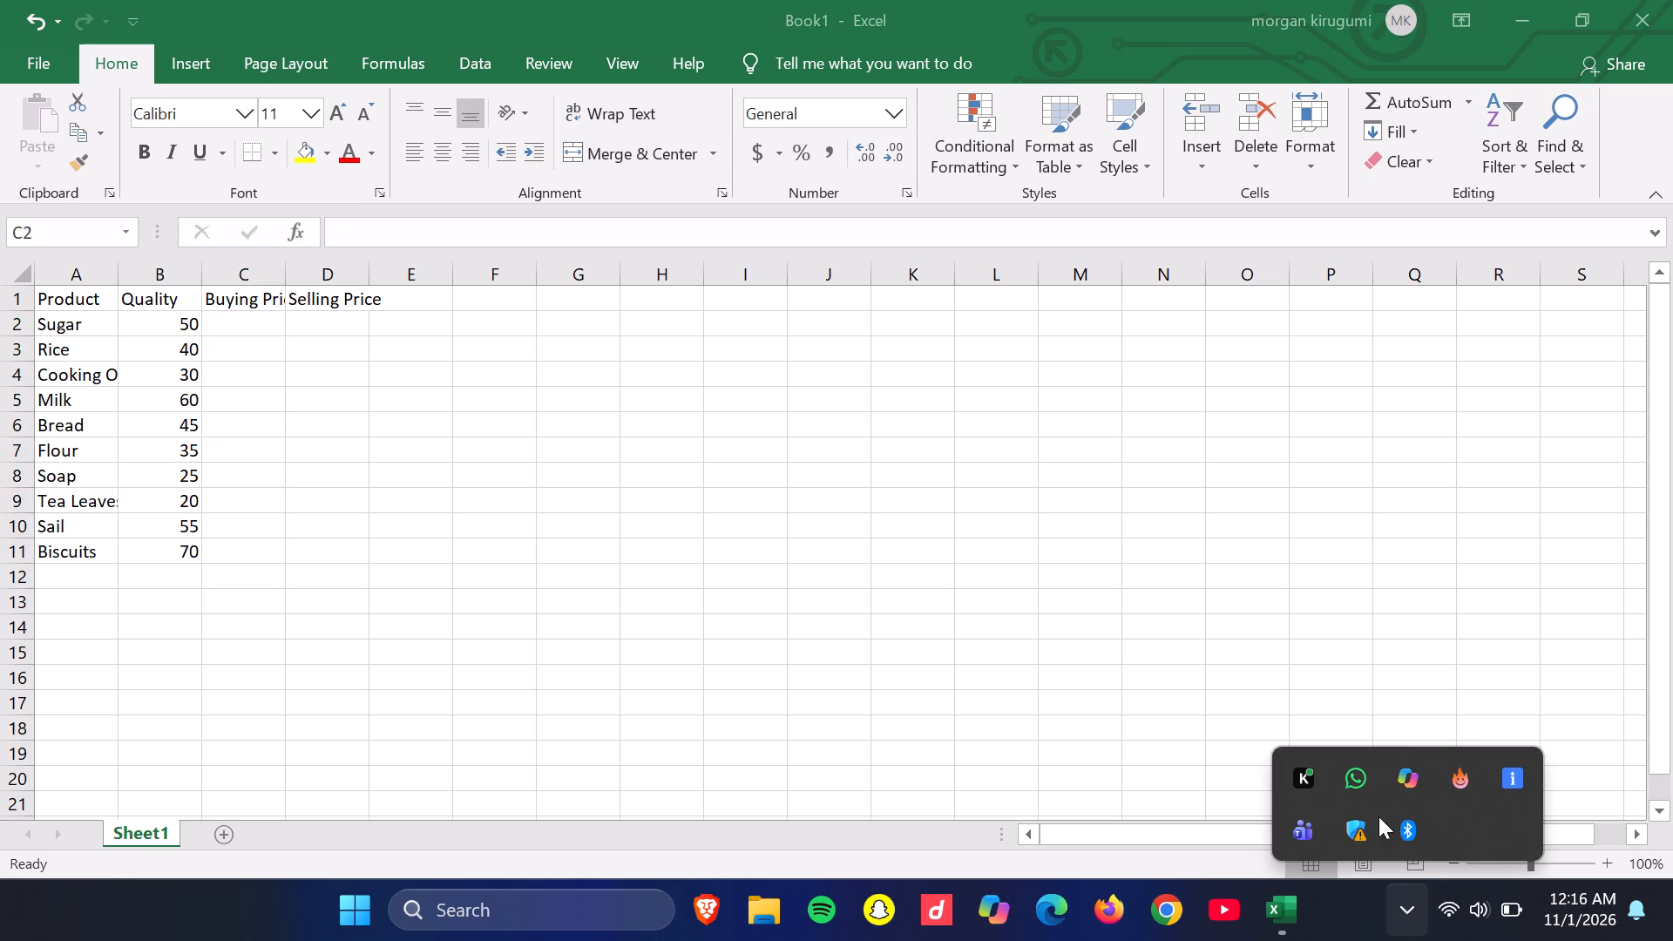
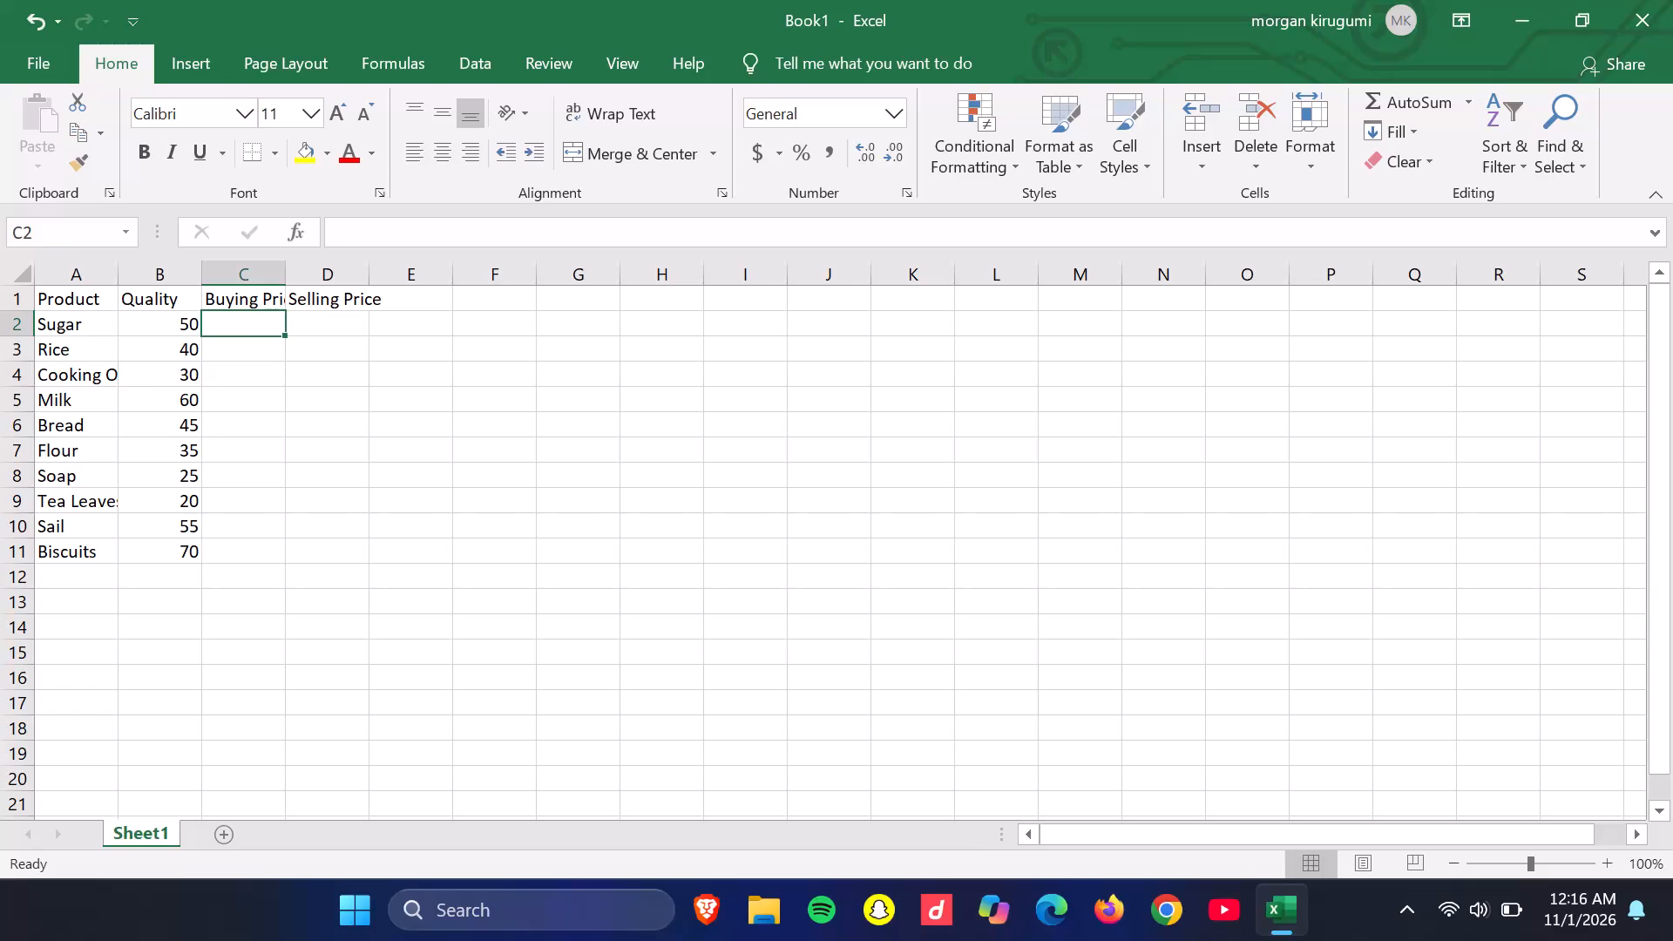
Fill the Buying Price column for Sugar through Bread with 150, 120, 250, 50 and 45.
type("150")
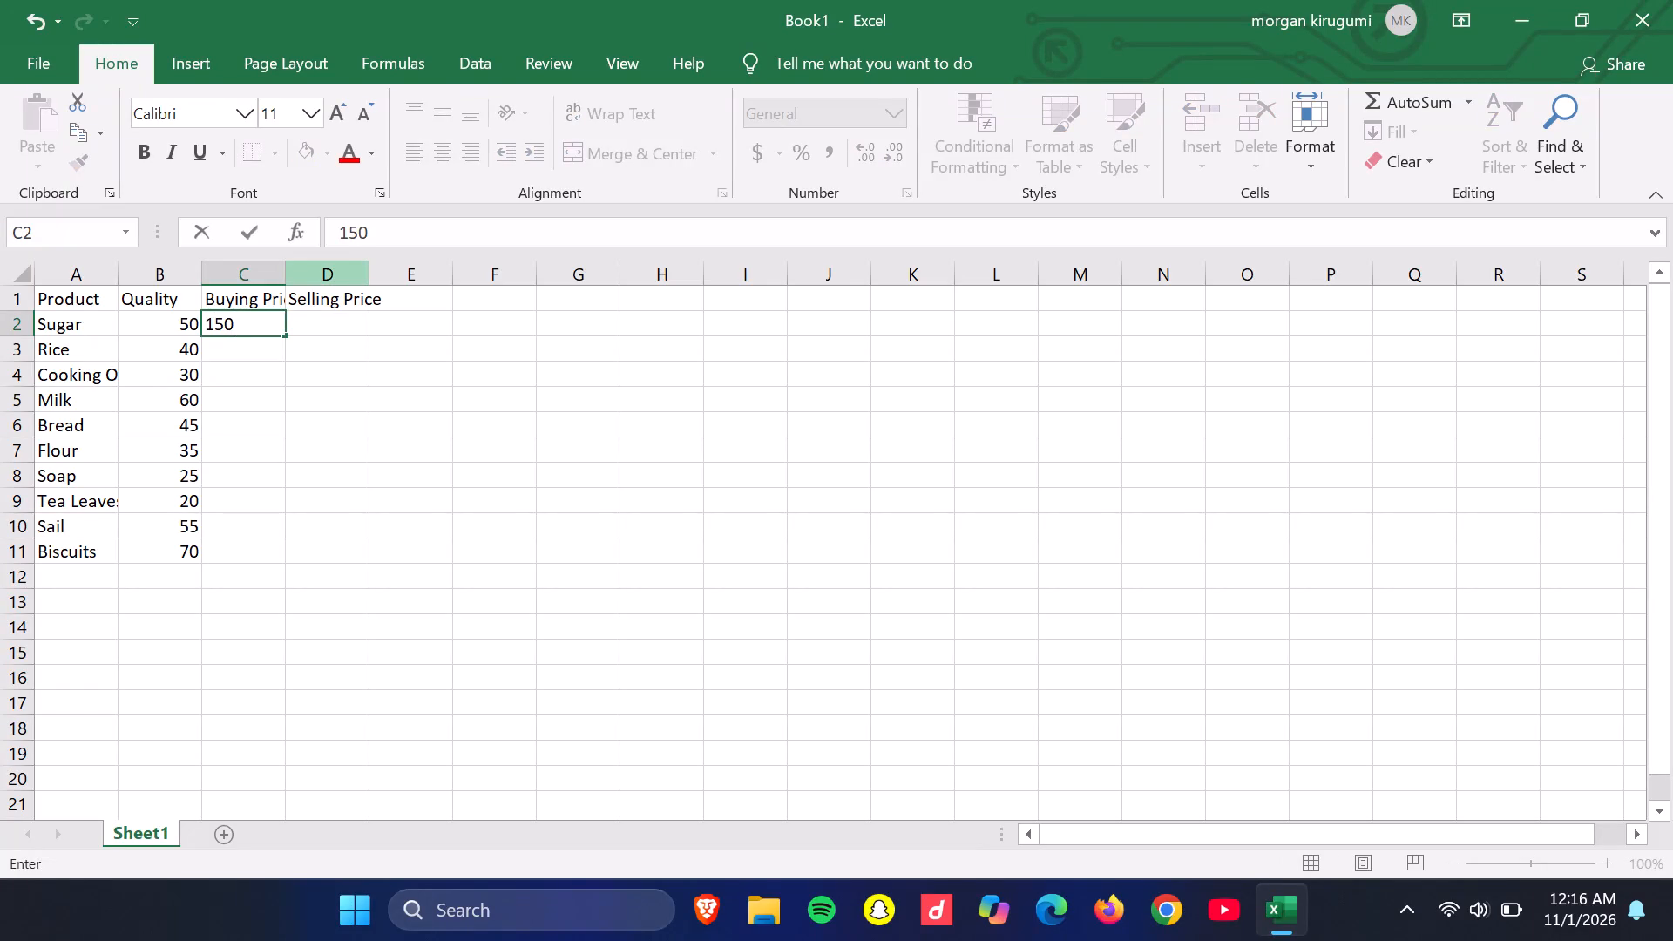
key("Down")
type("120")
key("Down")
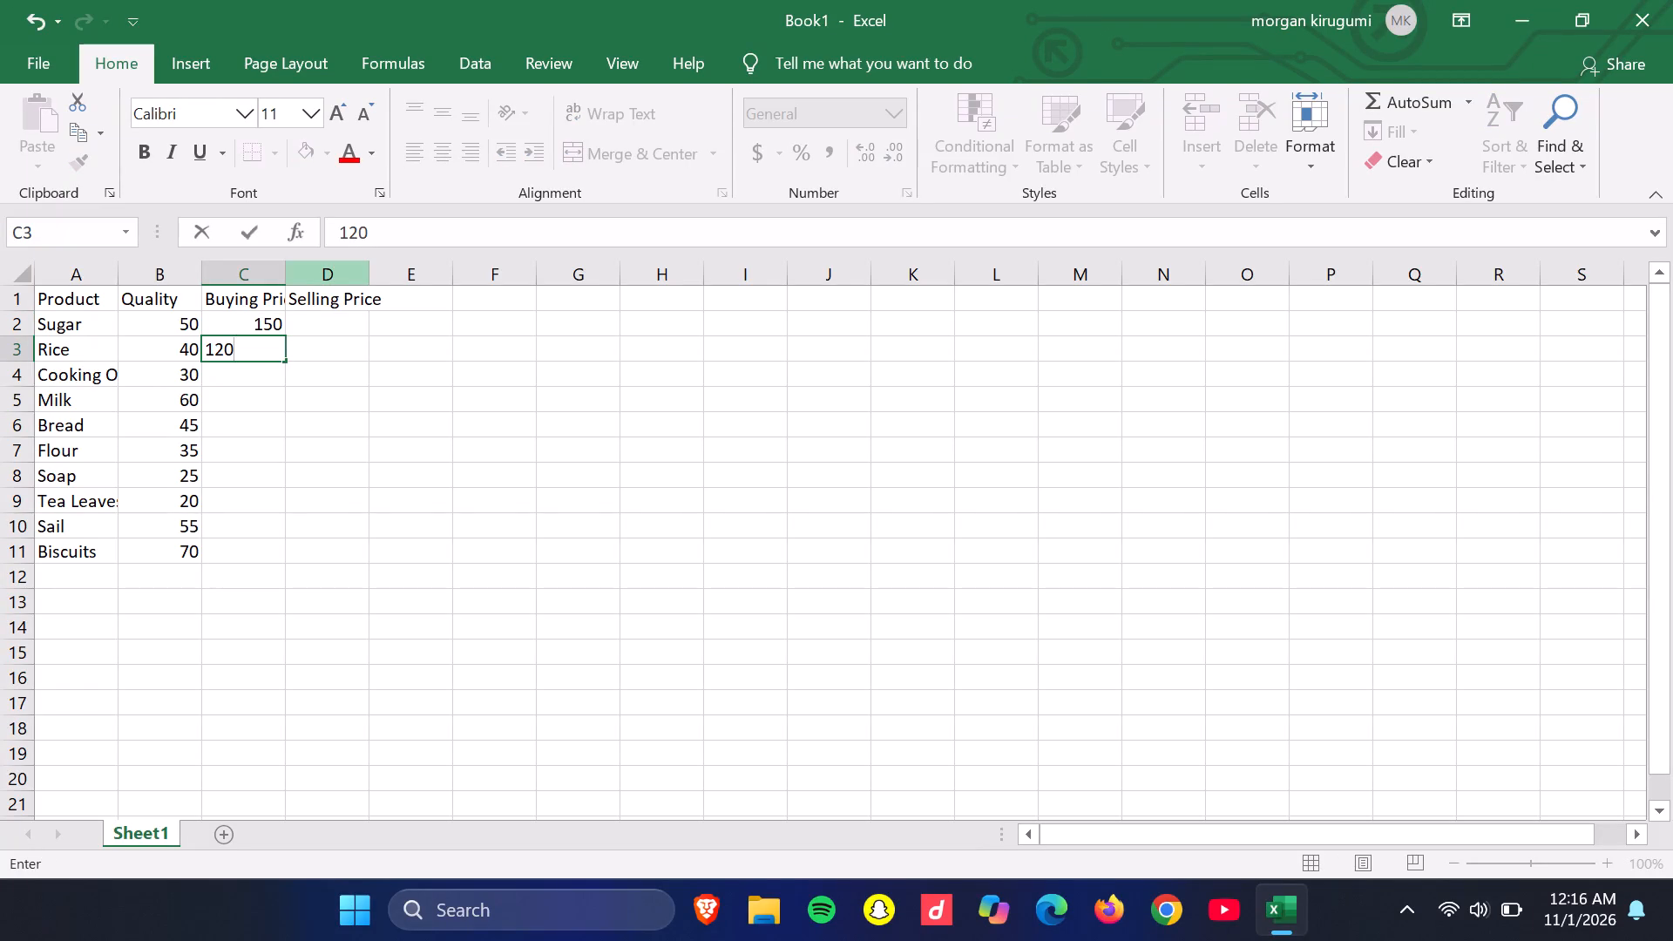
type("250")
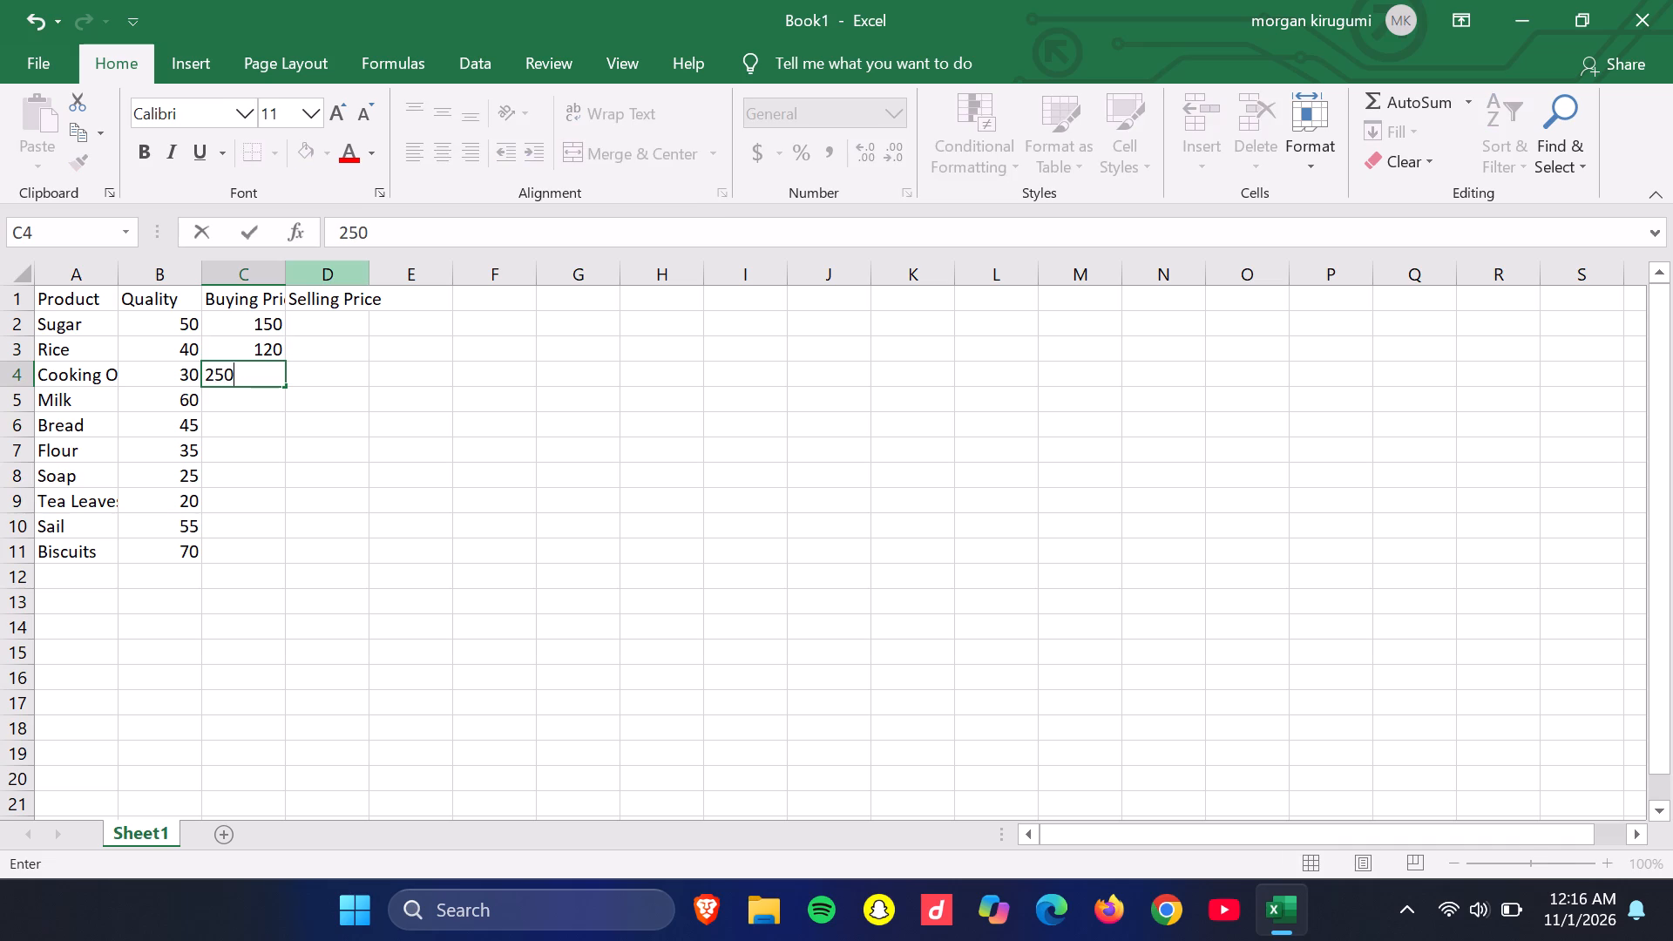
key("Down")
type("50")
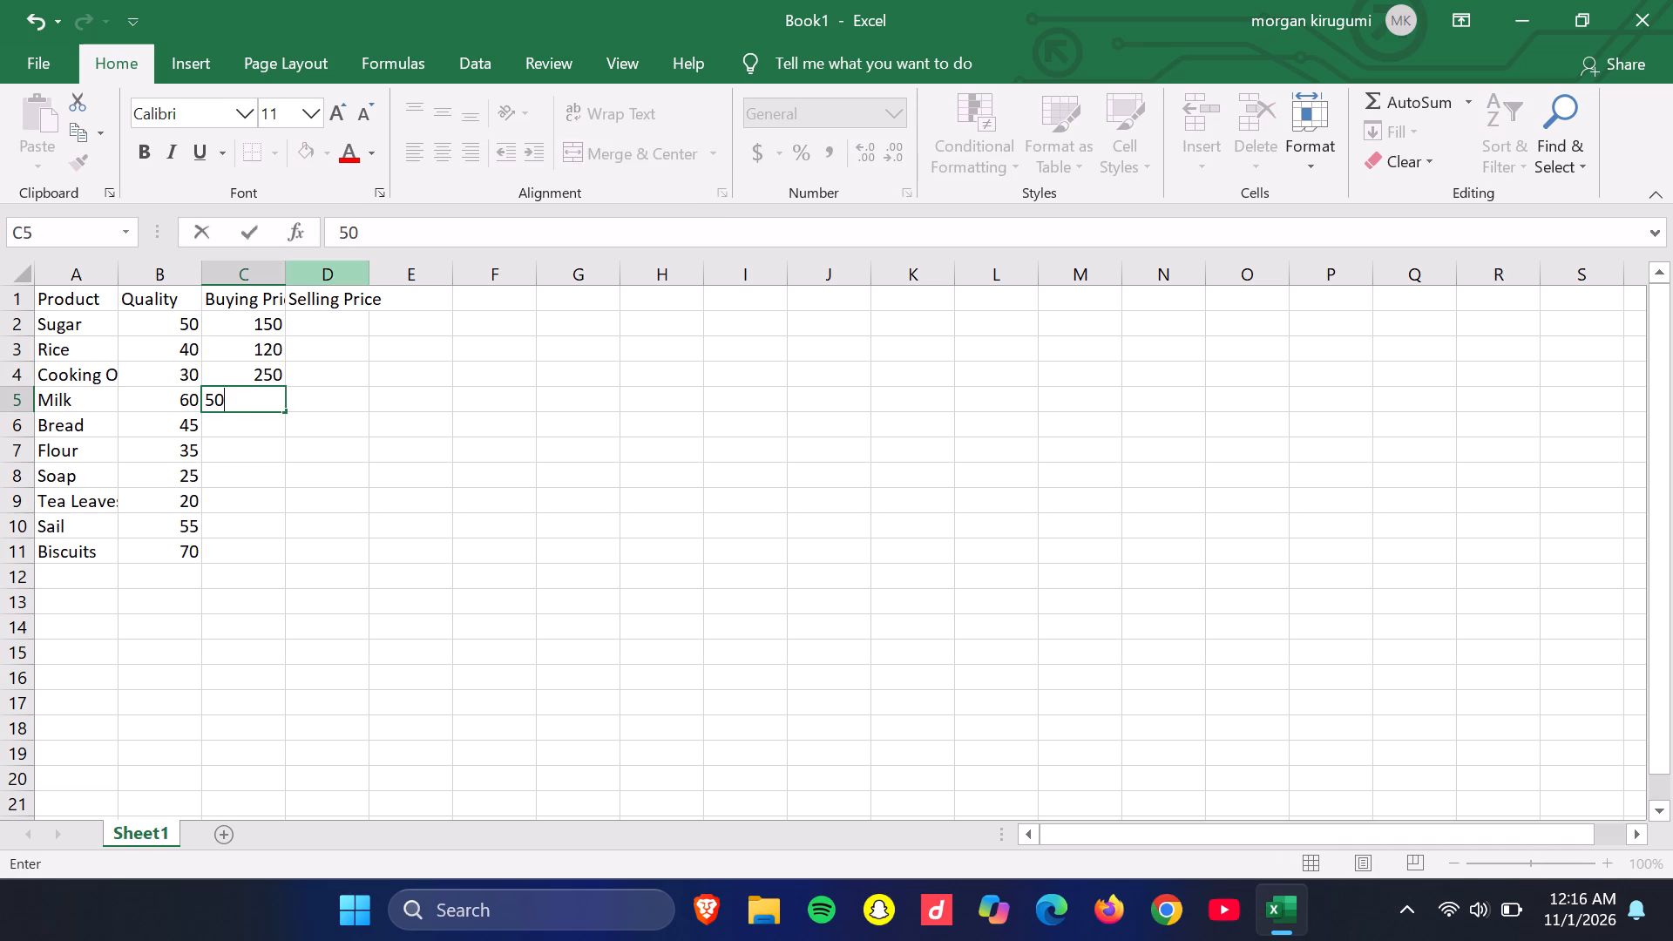
key("Down")
type("50")
key("BackSpace")
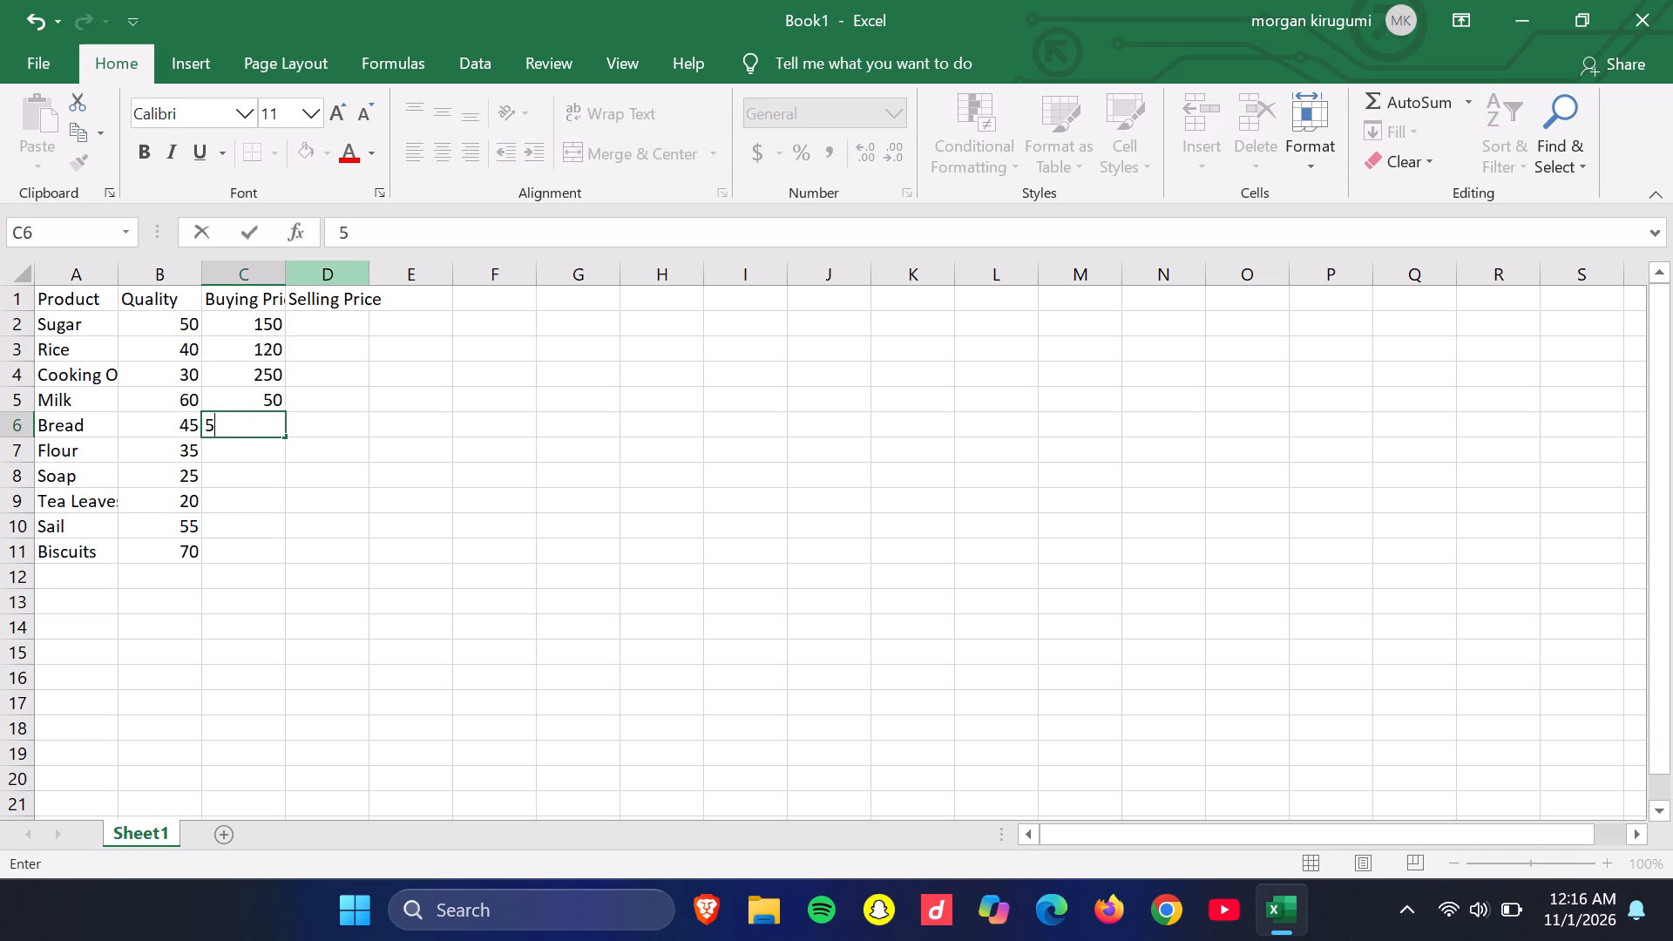
key("BackSpace")
type("45")
key("Down")
Fill the Buying Price column for Flour through Biscuits with 130, 80, 200, 30 and 20.
type("130")
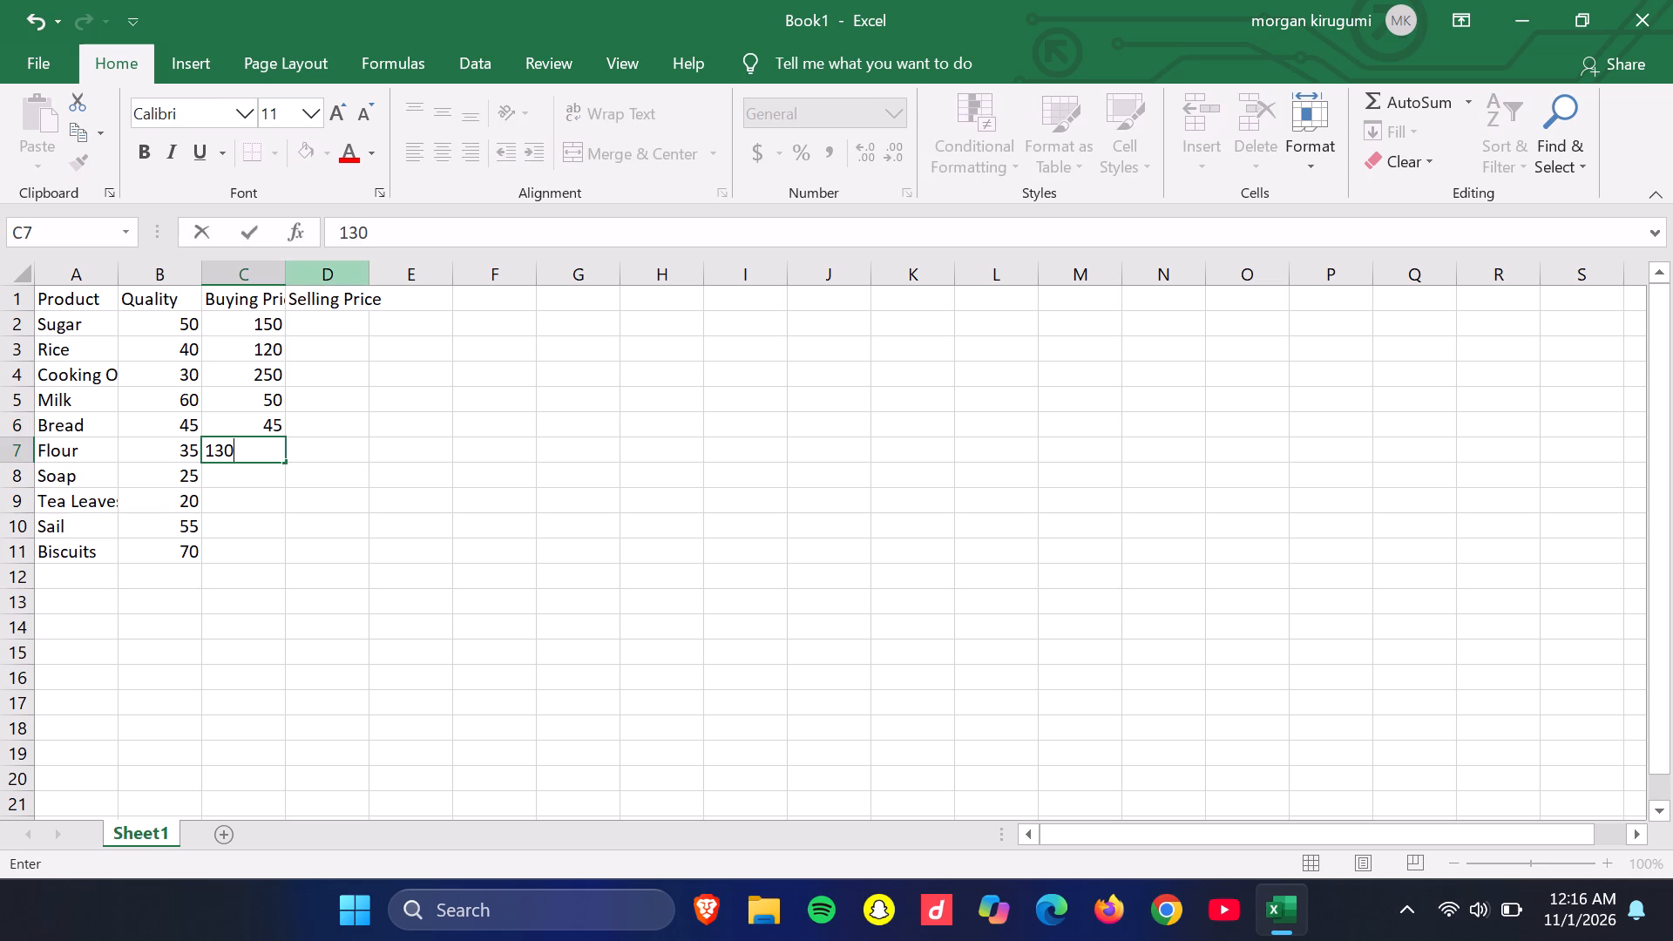
key("Down")
type("80")
key("Down")
type("200")
key("Down")
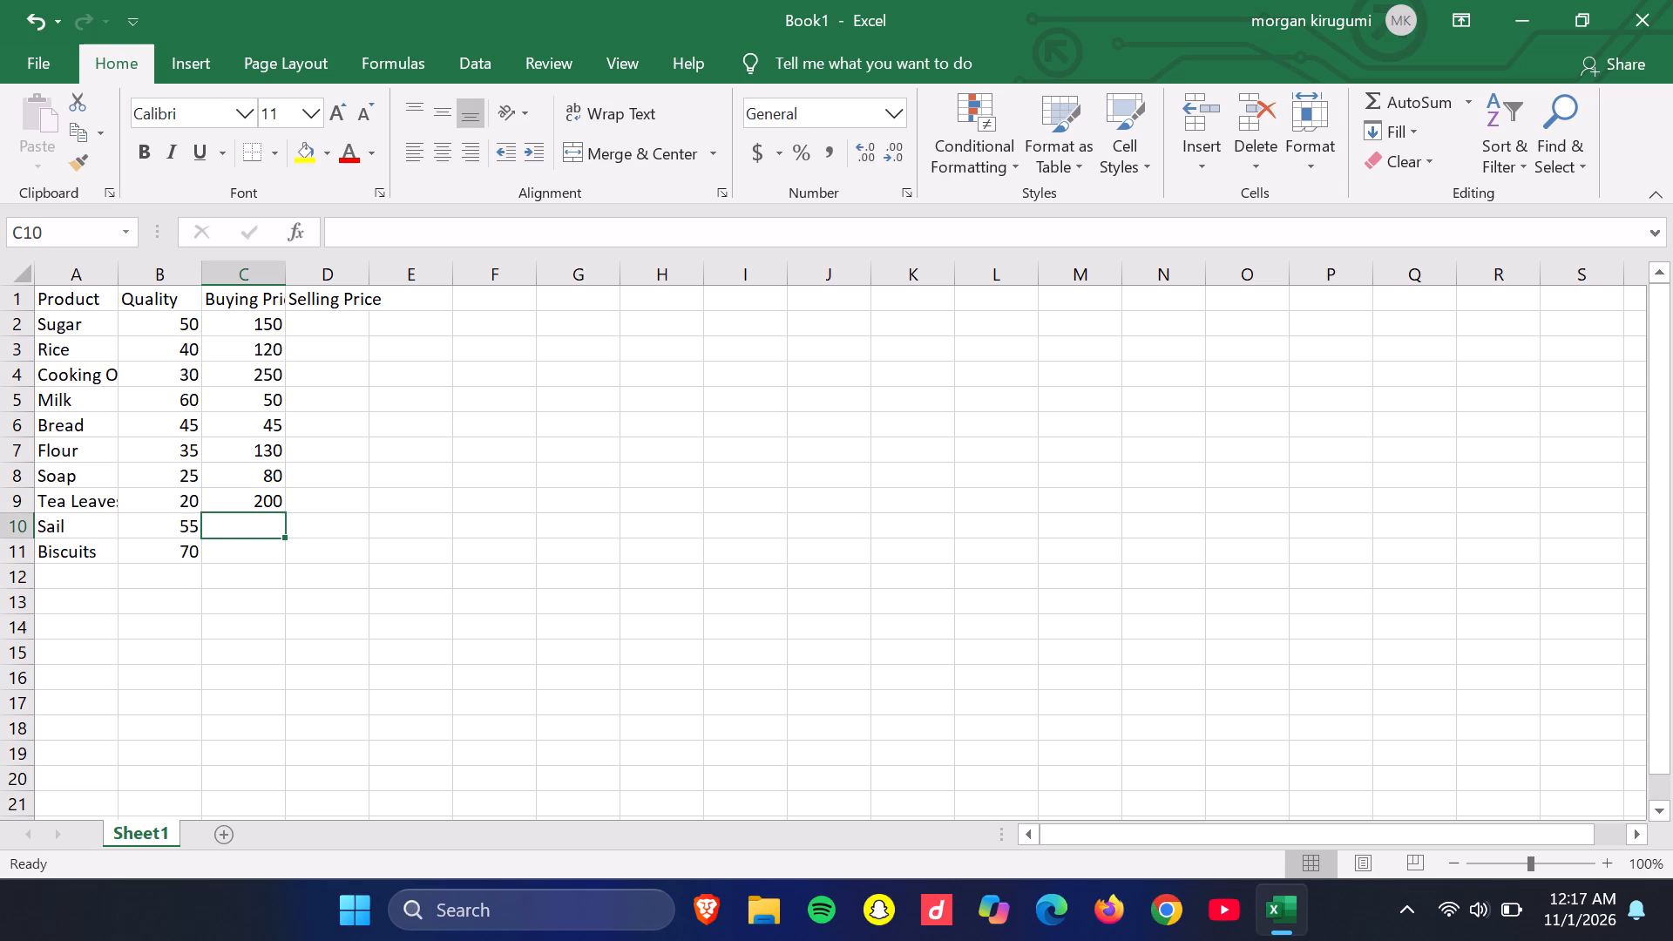
type("30")
key("Down")
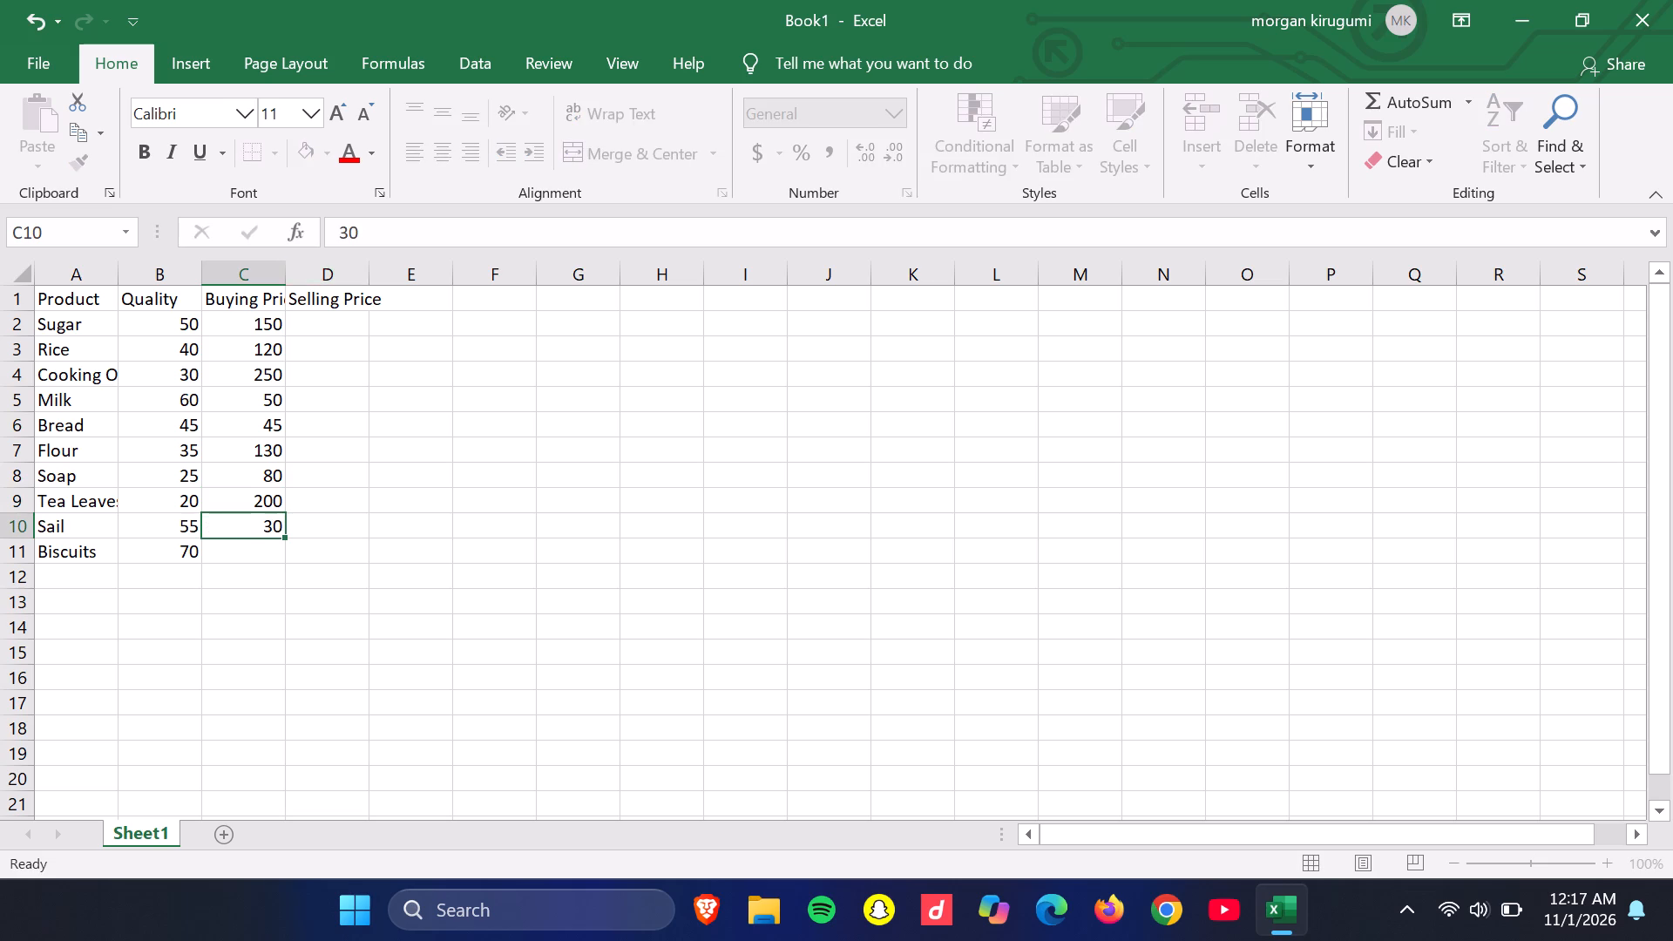
type("20")
key("Right")
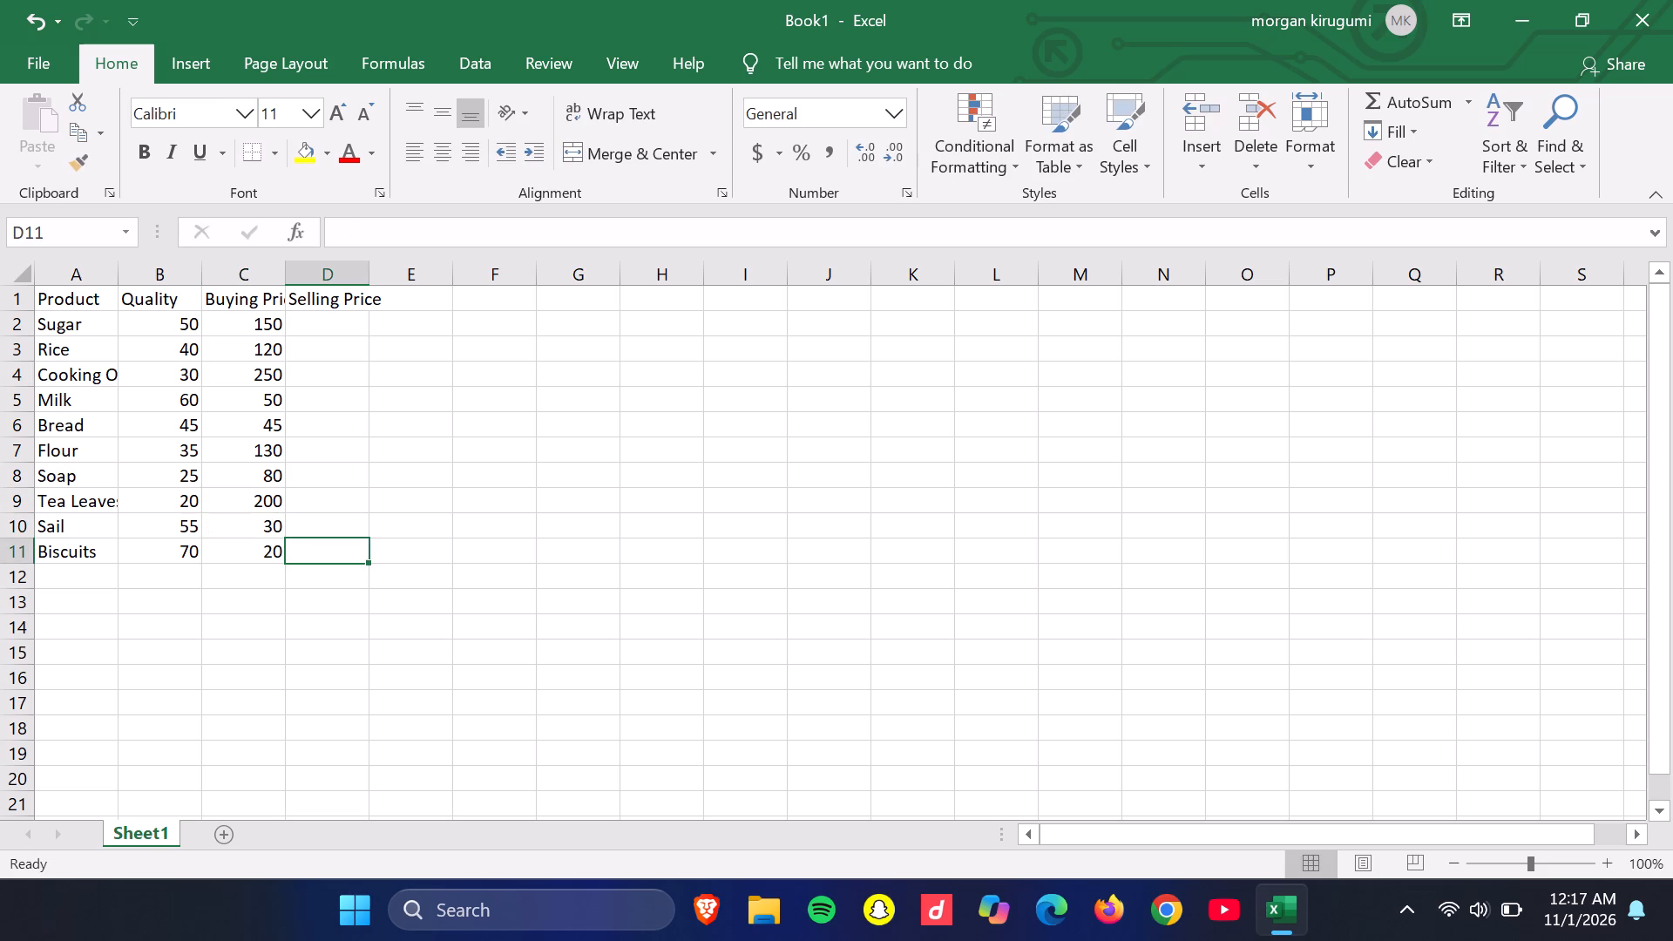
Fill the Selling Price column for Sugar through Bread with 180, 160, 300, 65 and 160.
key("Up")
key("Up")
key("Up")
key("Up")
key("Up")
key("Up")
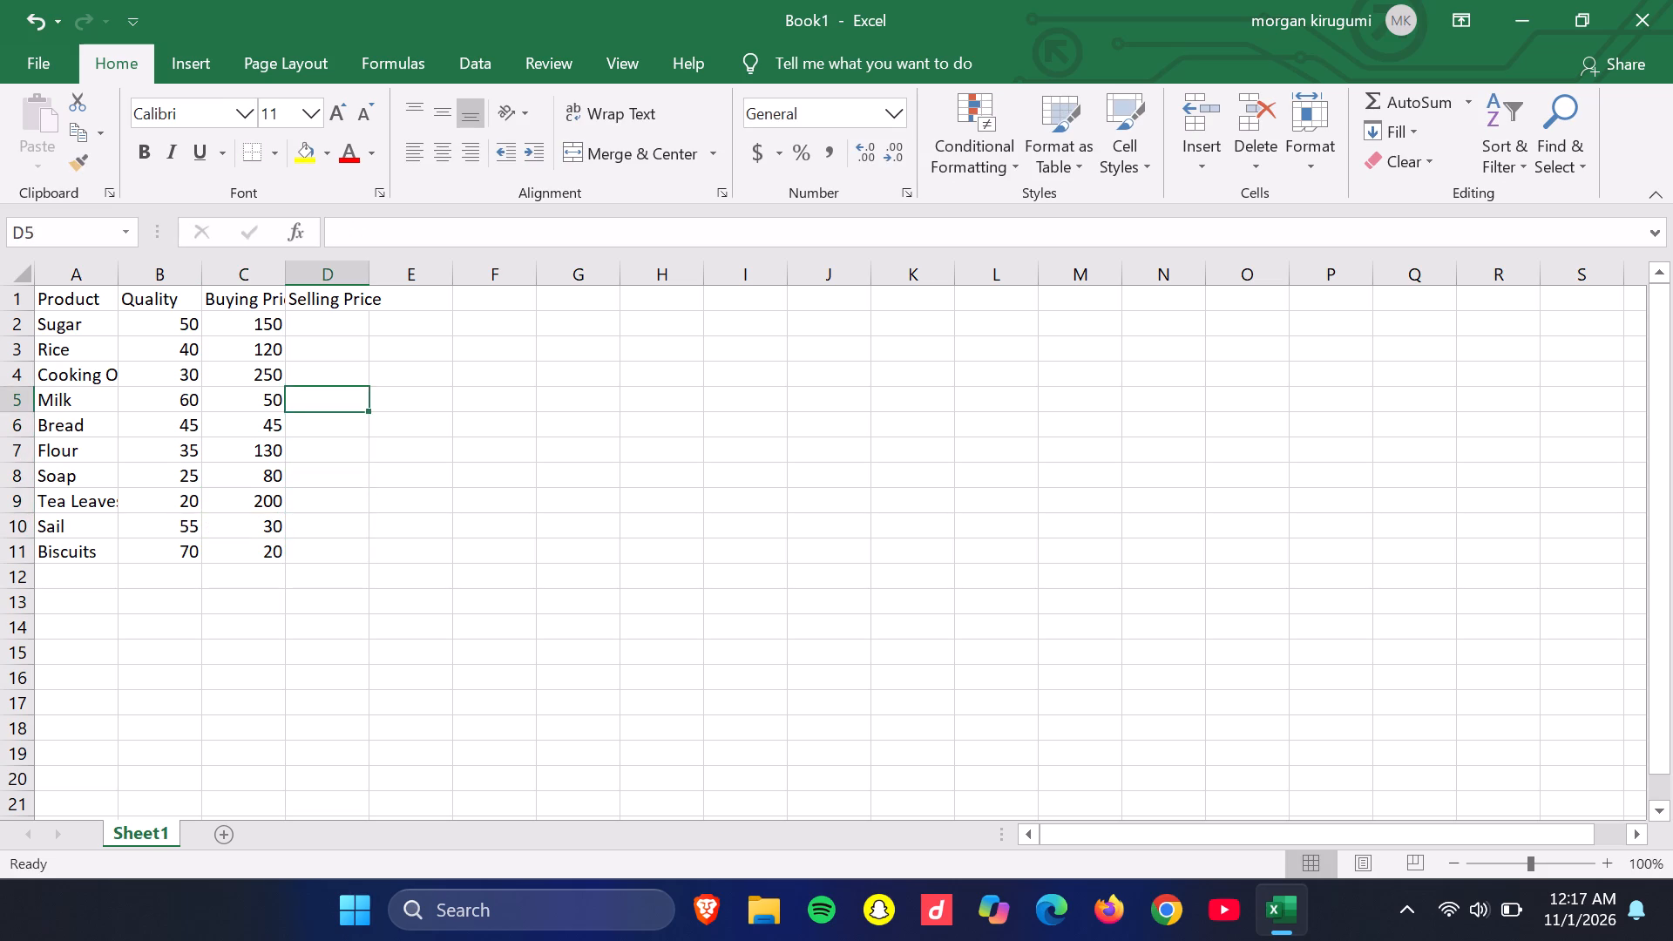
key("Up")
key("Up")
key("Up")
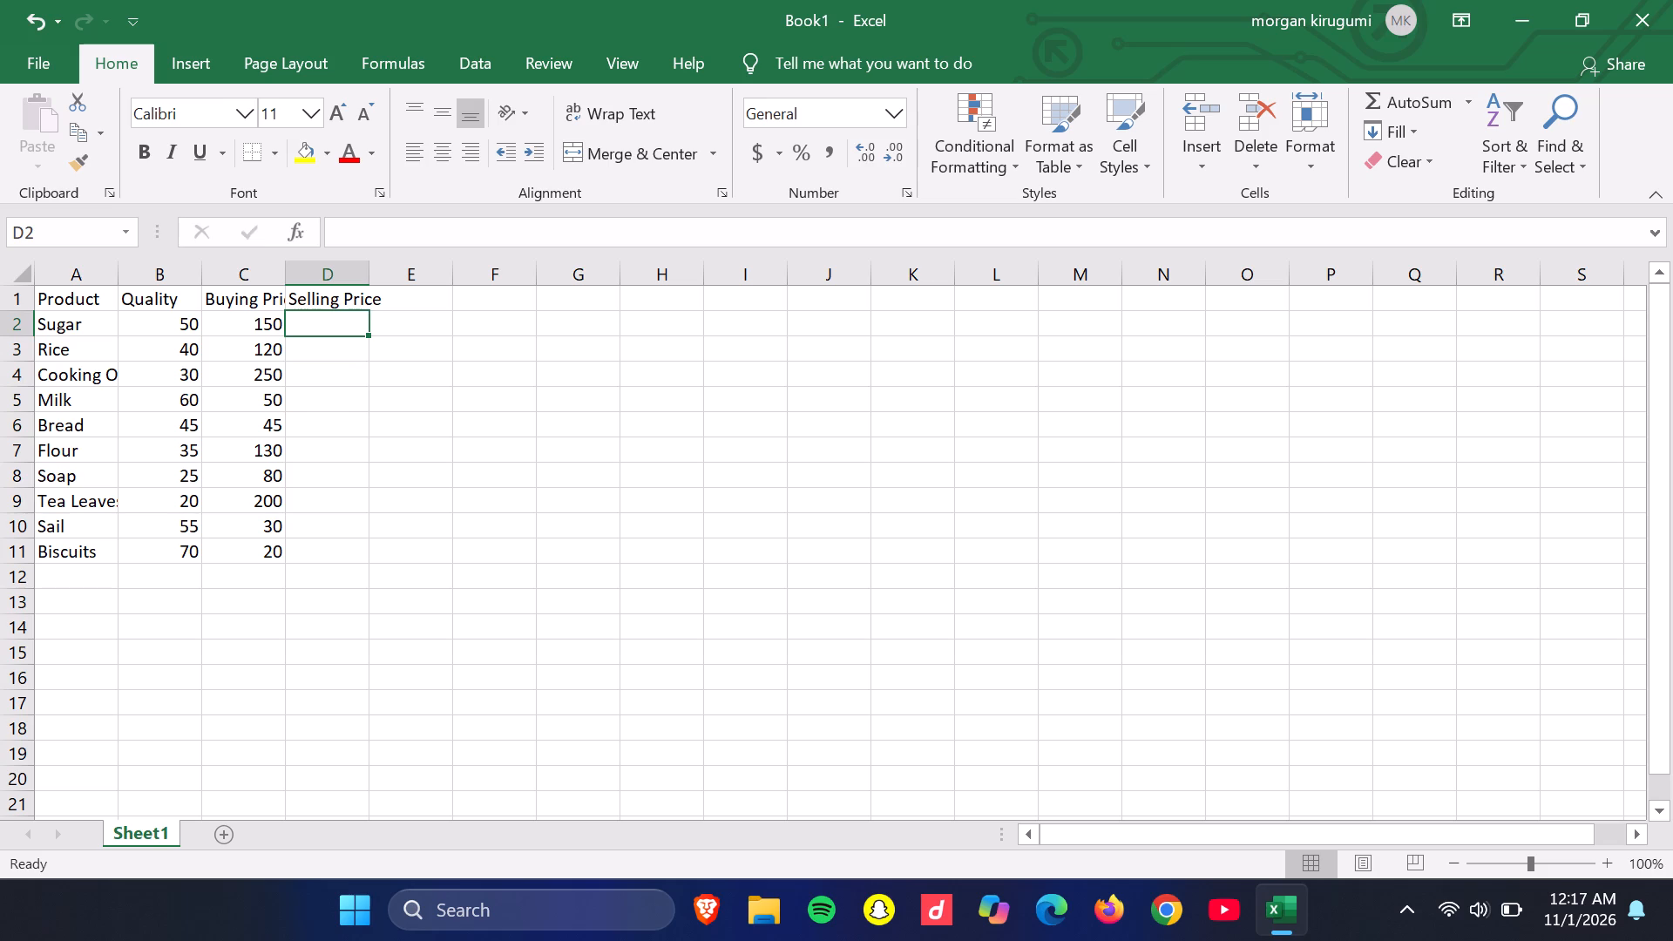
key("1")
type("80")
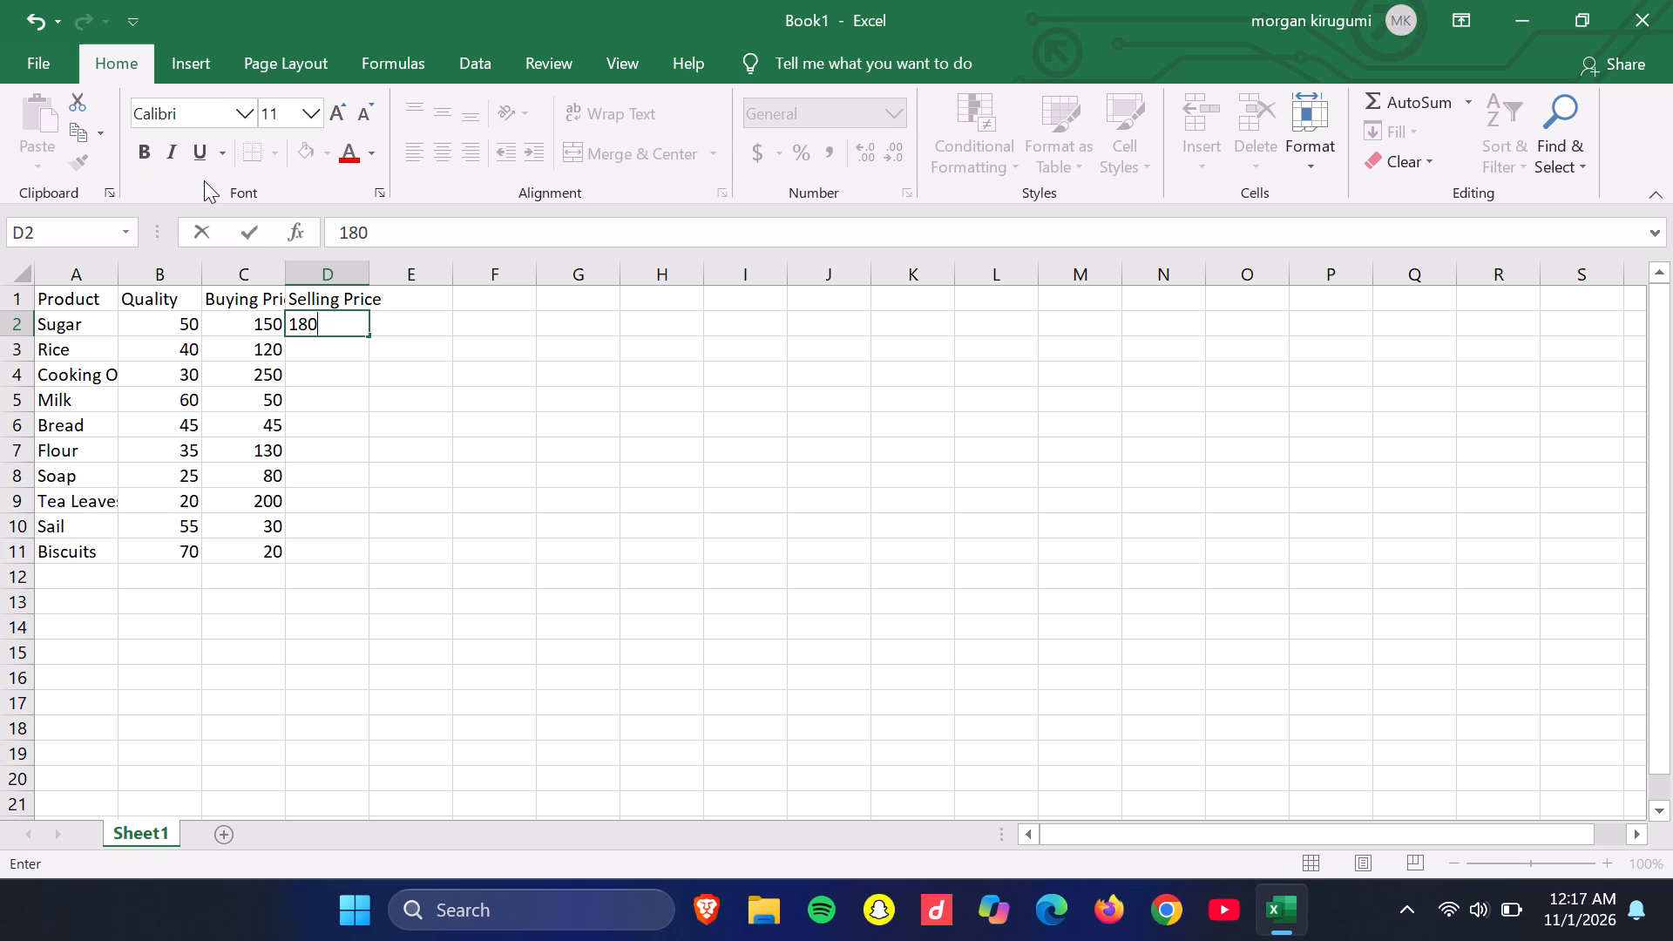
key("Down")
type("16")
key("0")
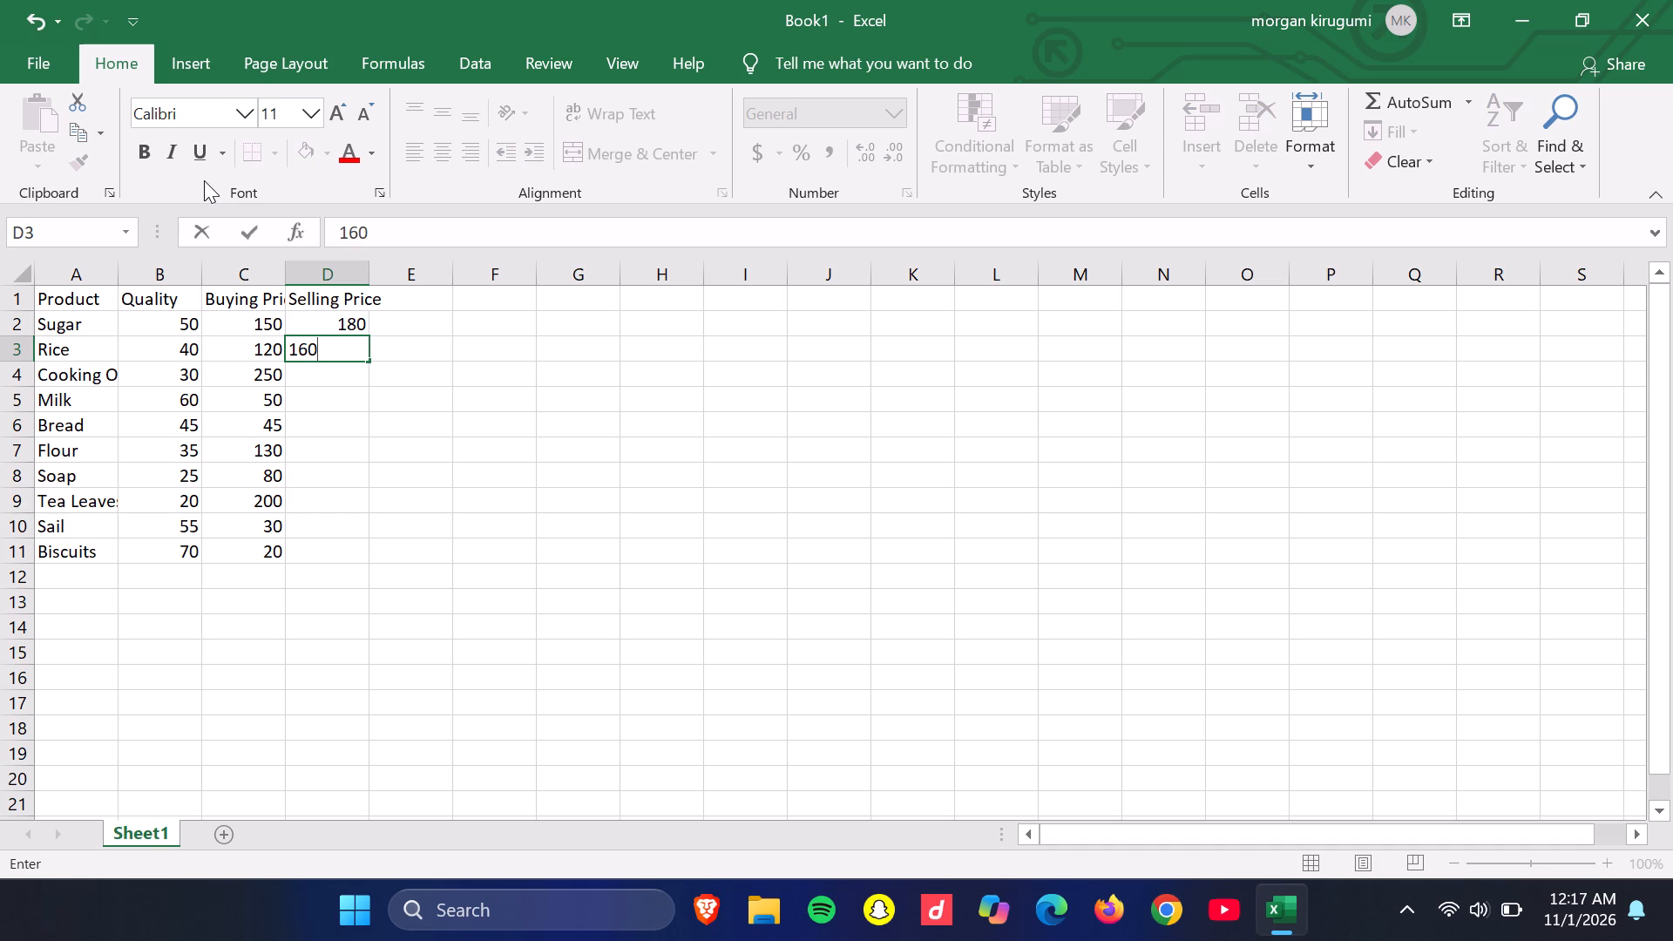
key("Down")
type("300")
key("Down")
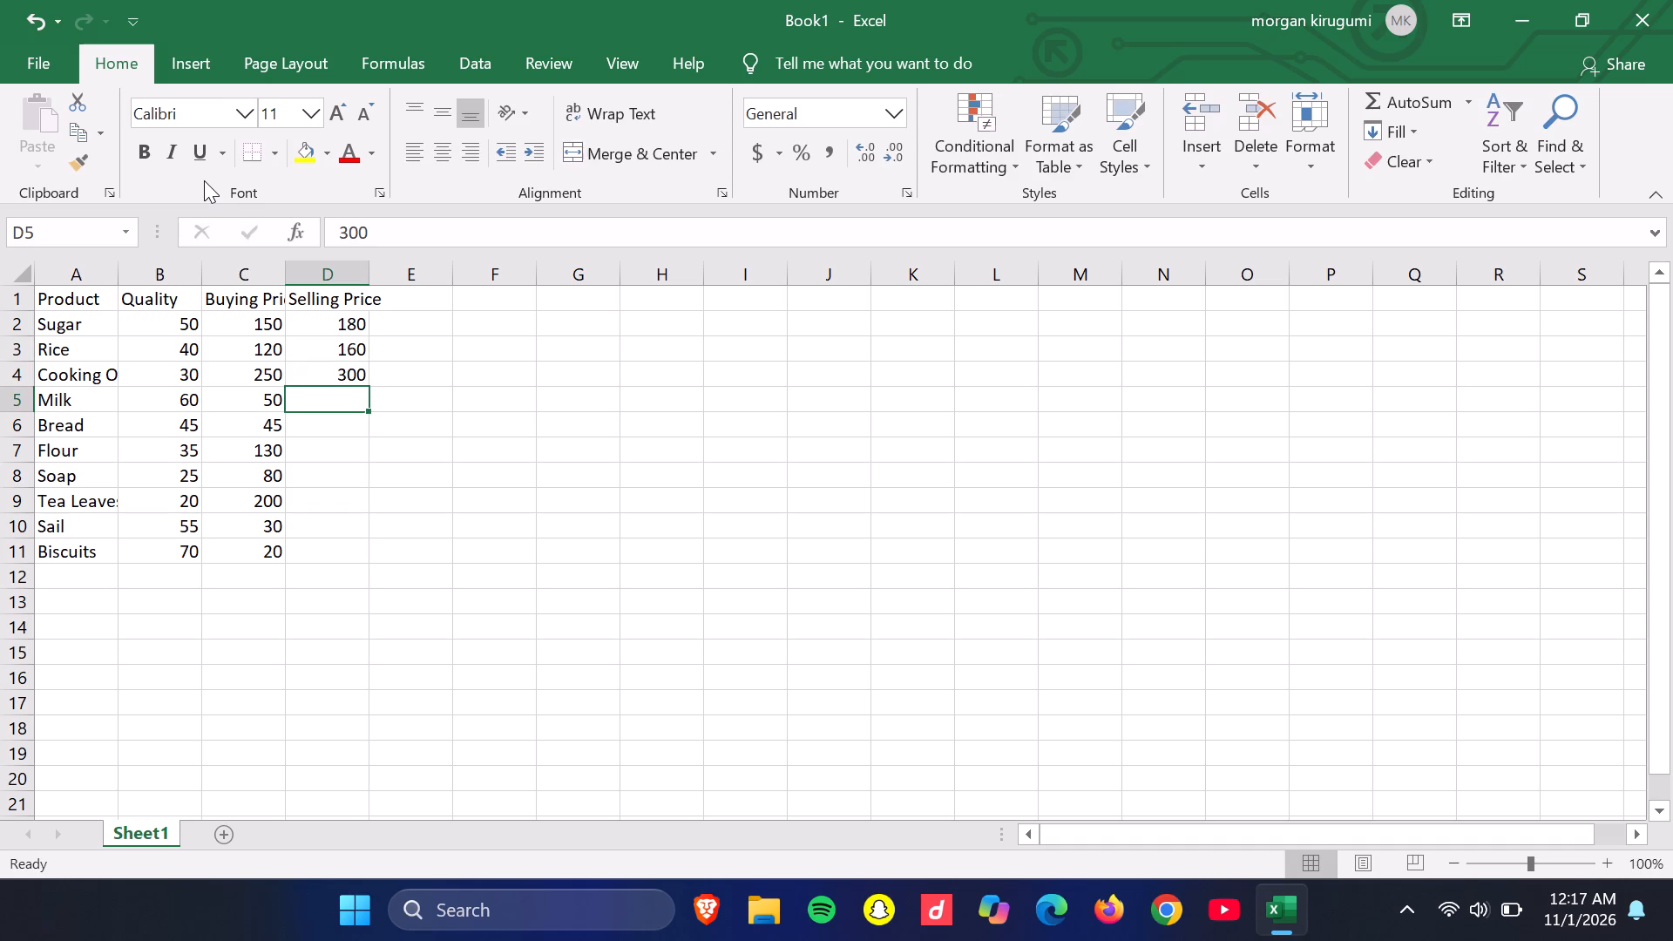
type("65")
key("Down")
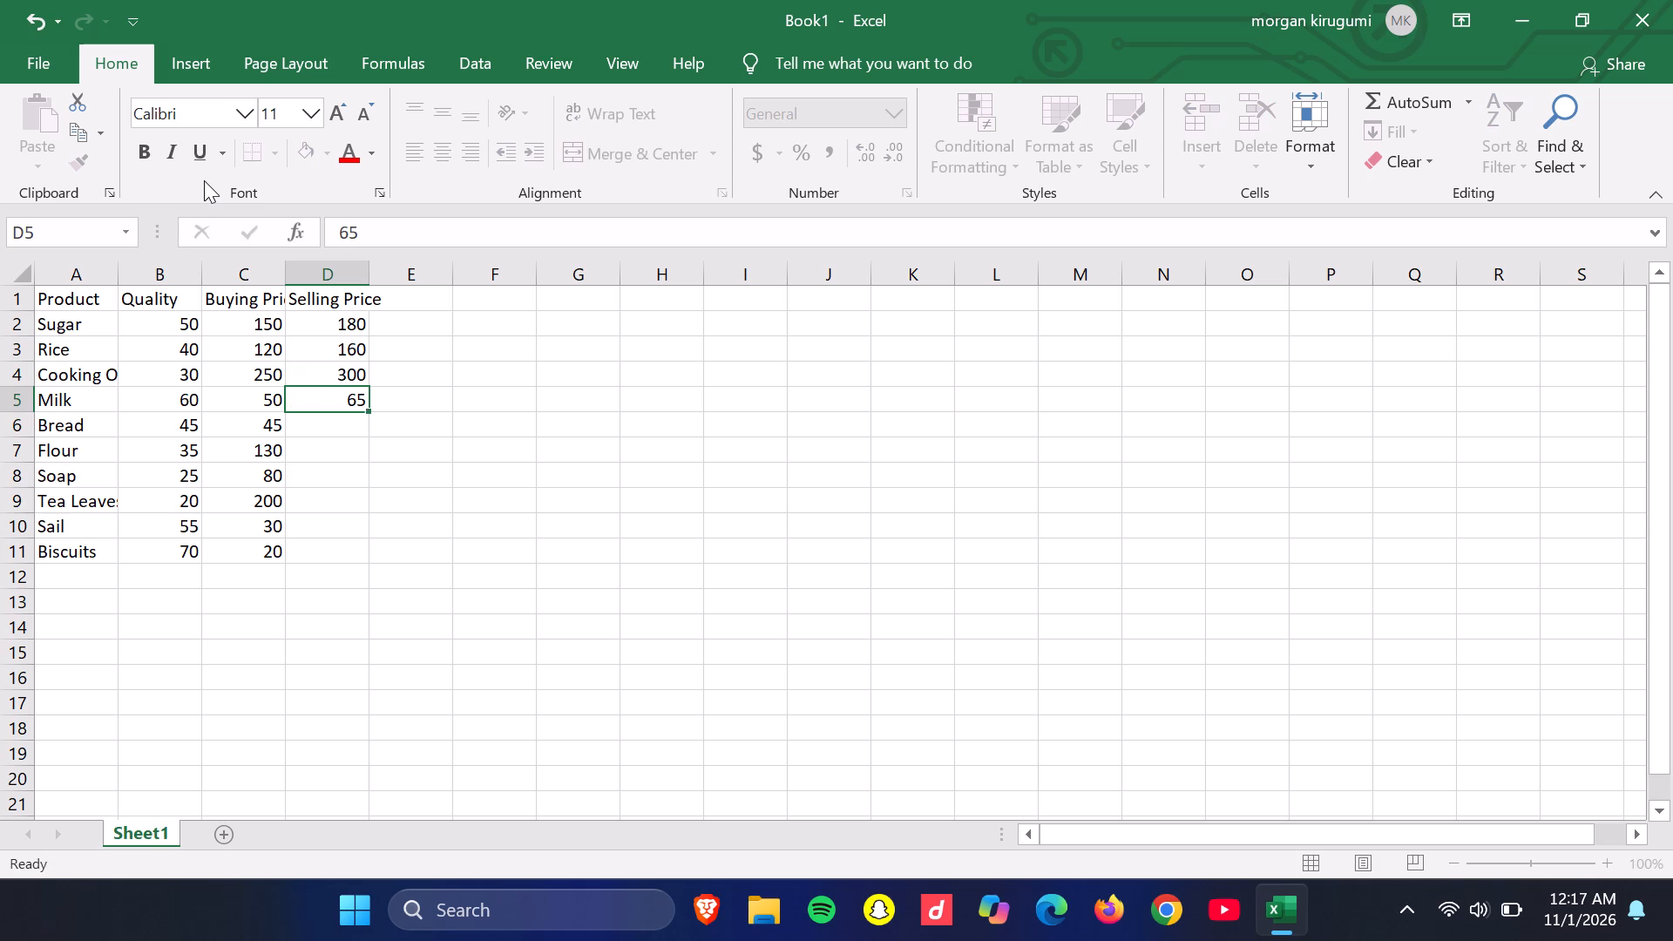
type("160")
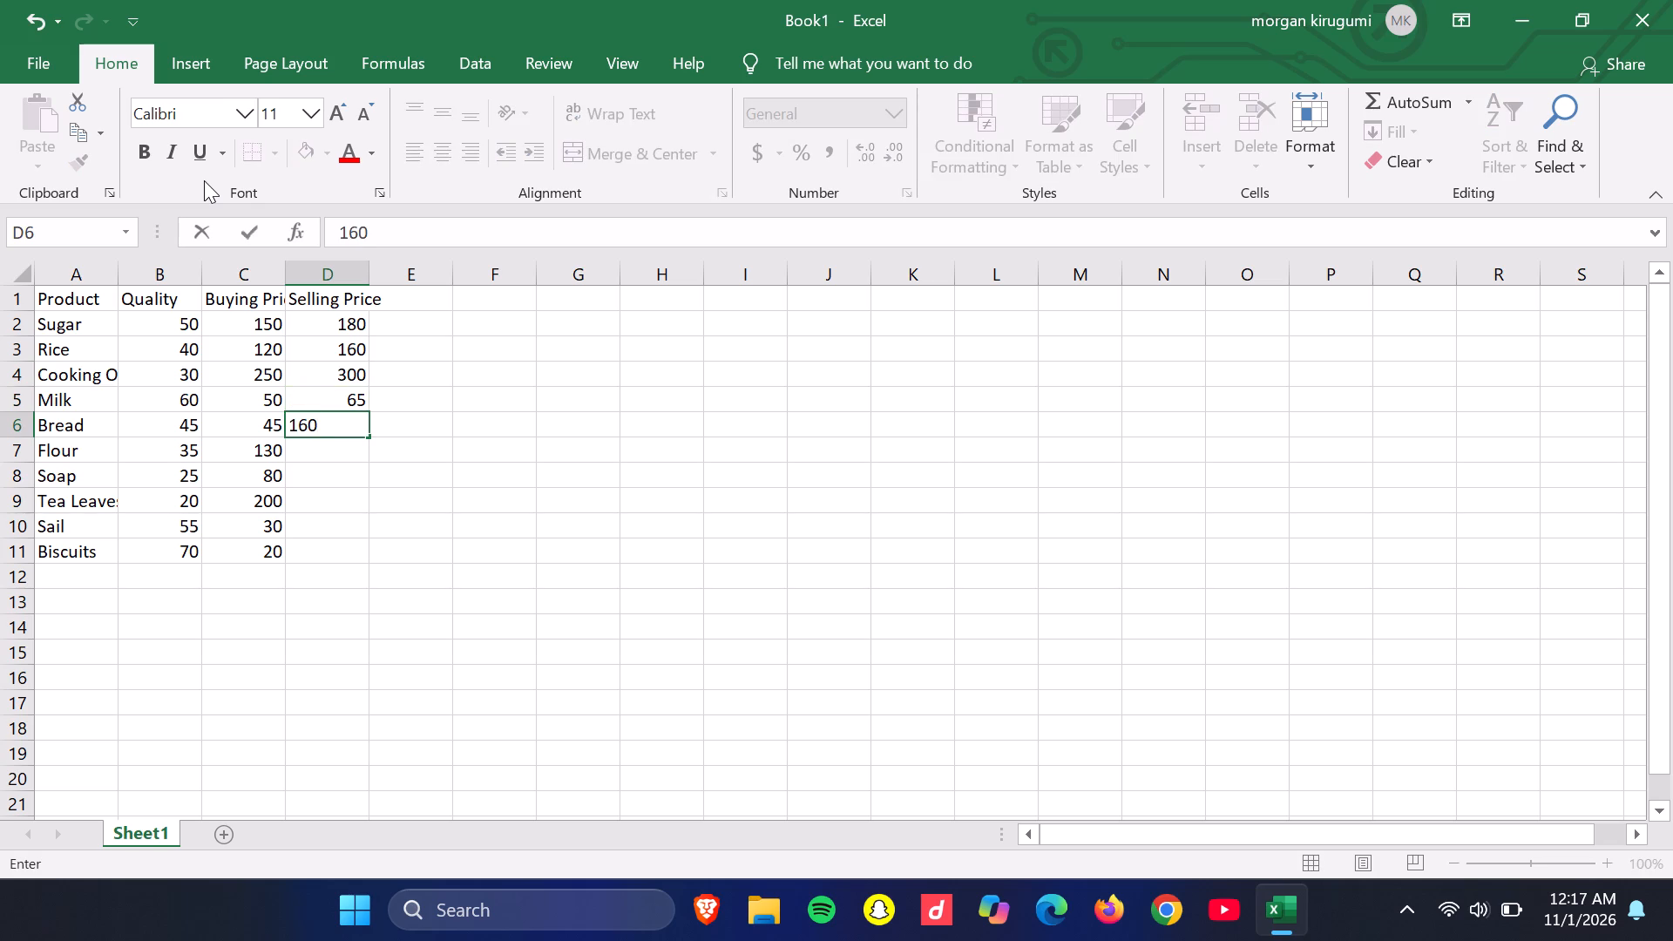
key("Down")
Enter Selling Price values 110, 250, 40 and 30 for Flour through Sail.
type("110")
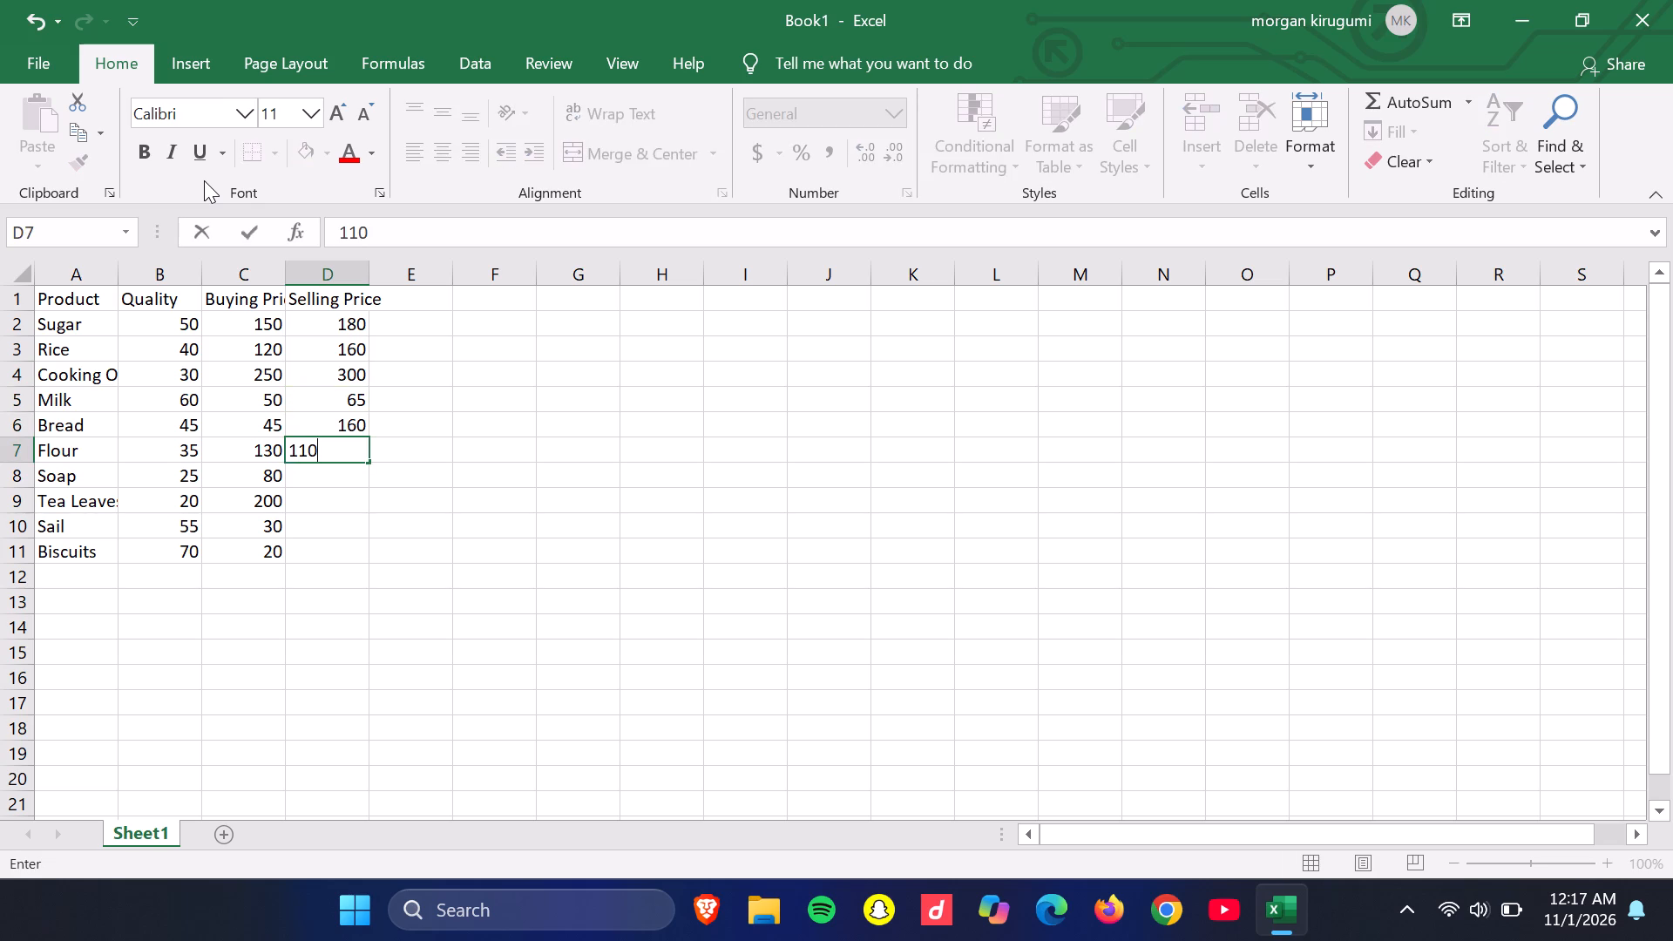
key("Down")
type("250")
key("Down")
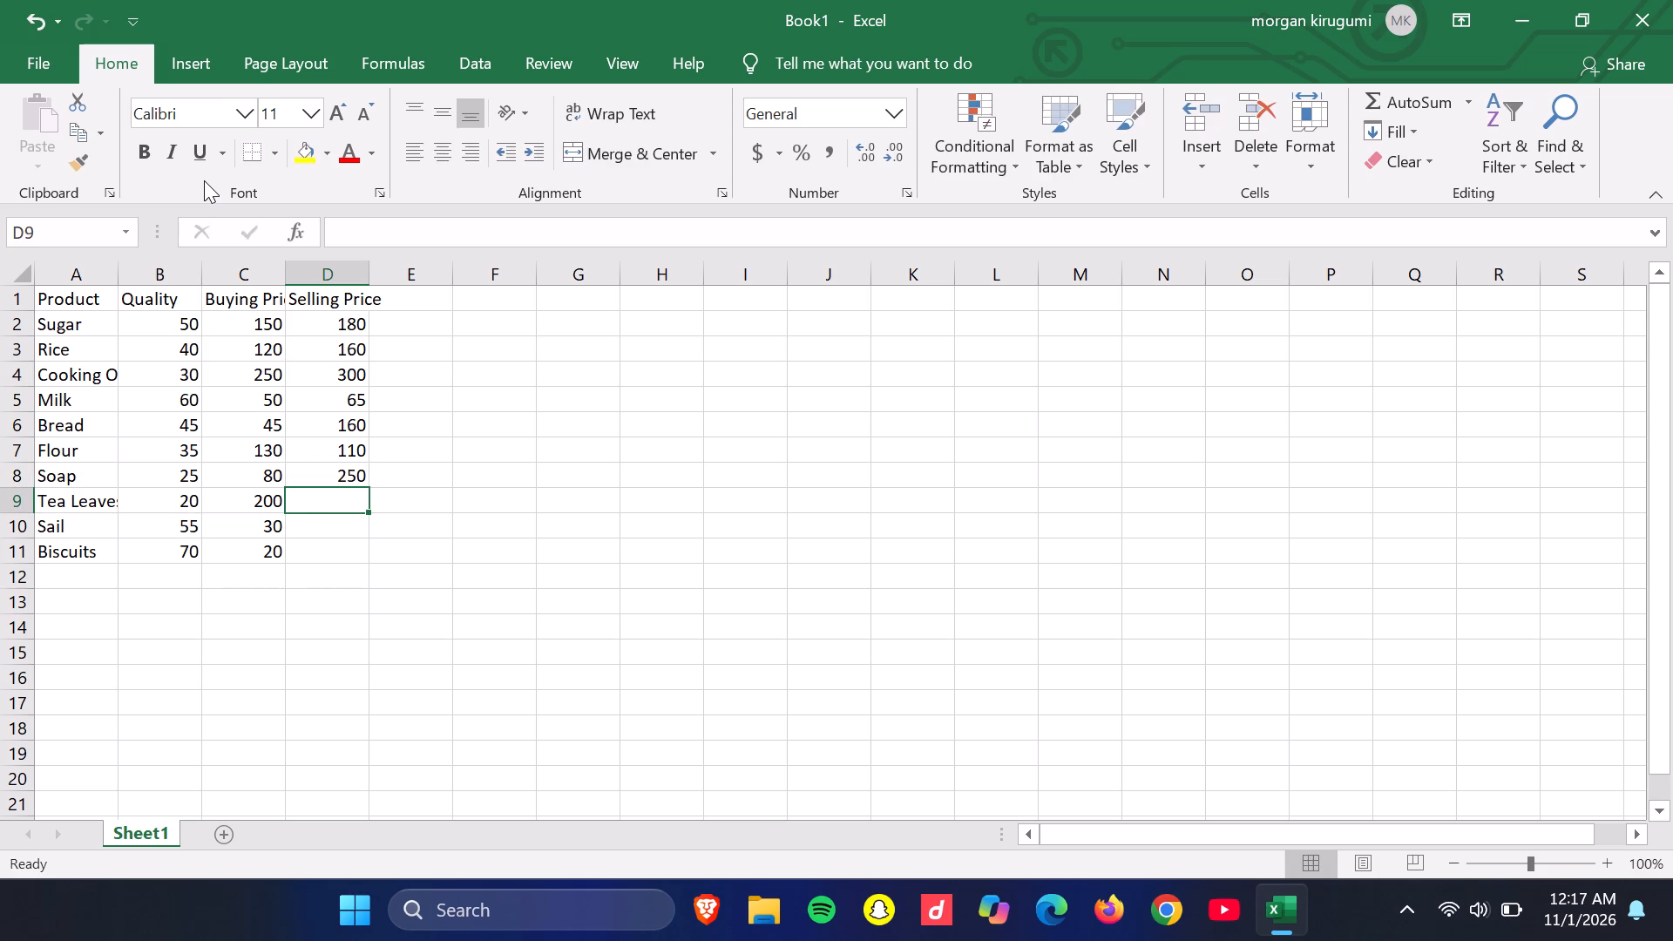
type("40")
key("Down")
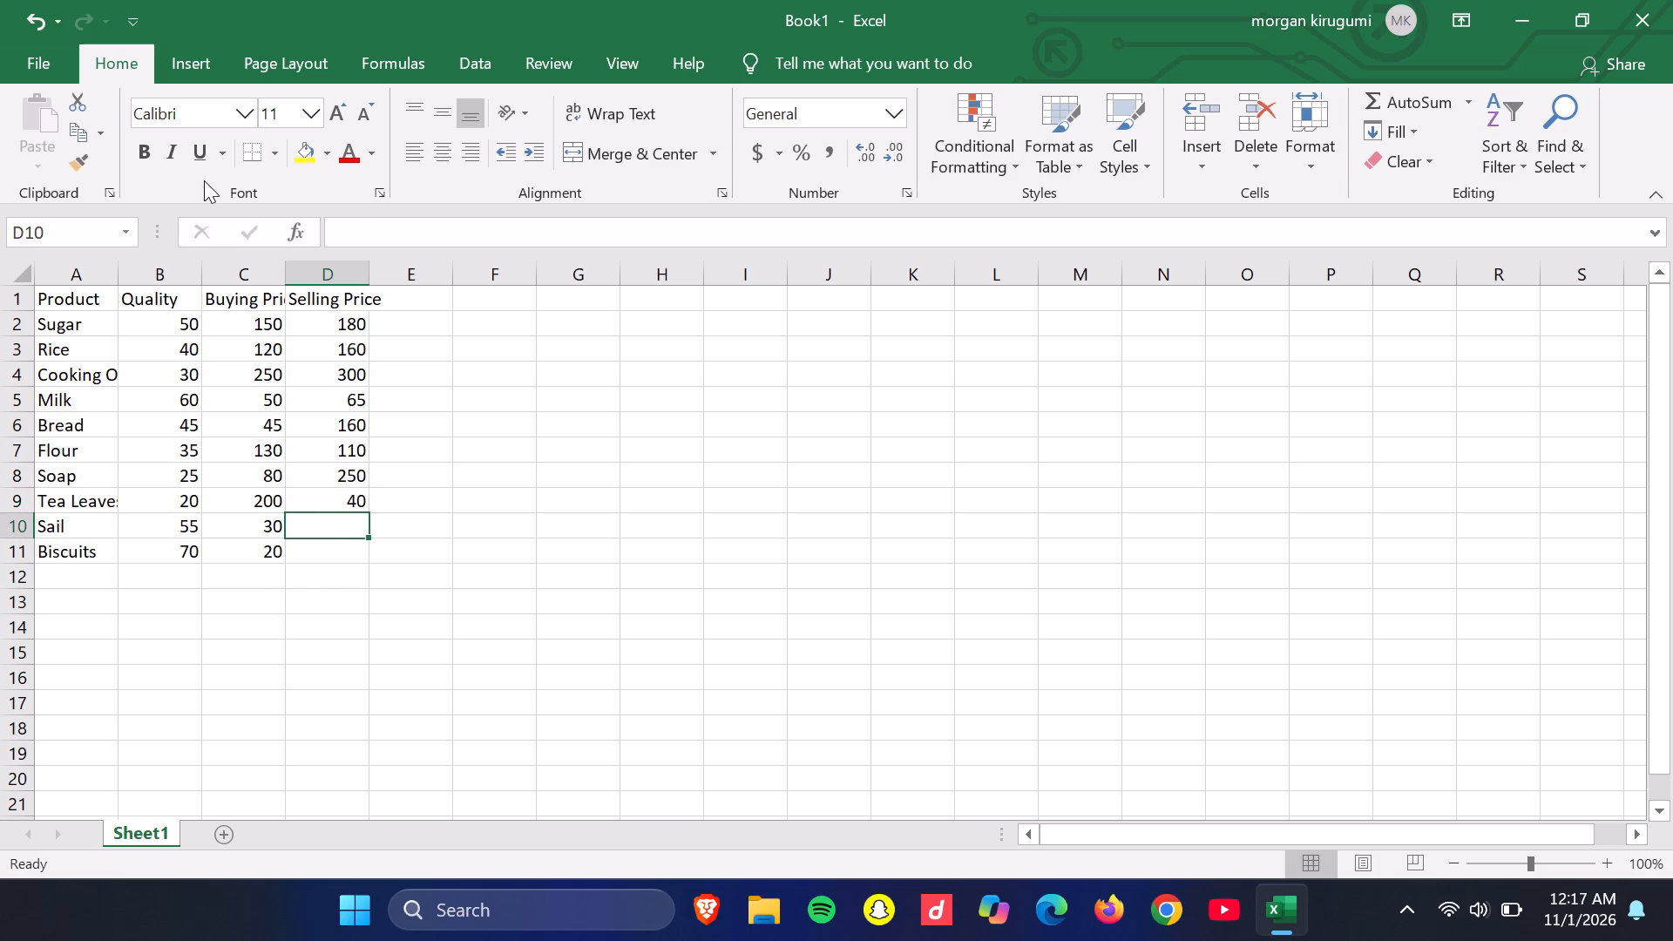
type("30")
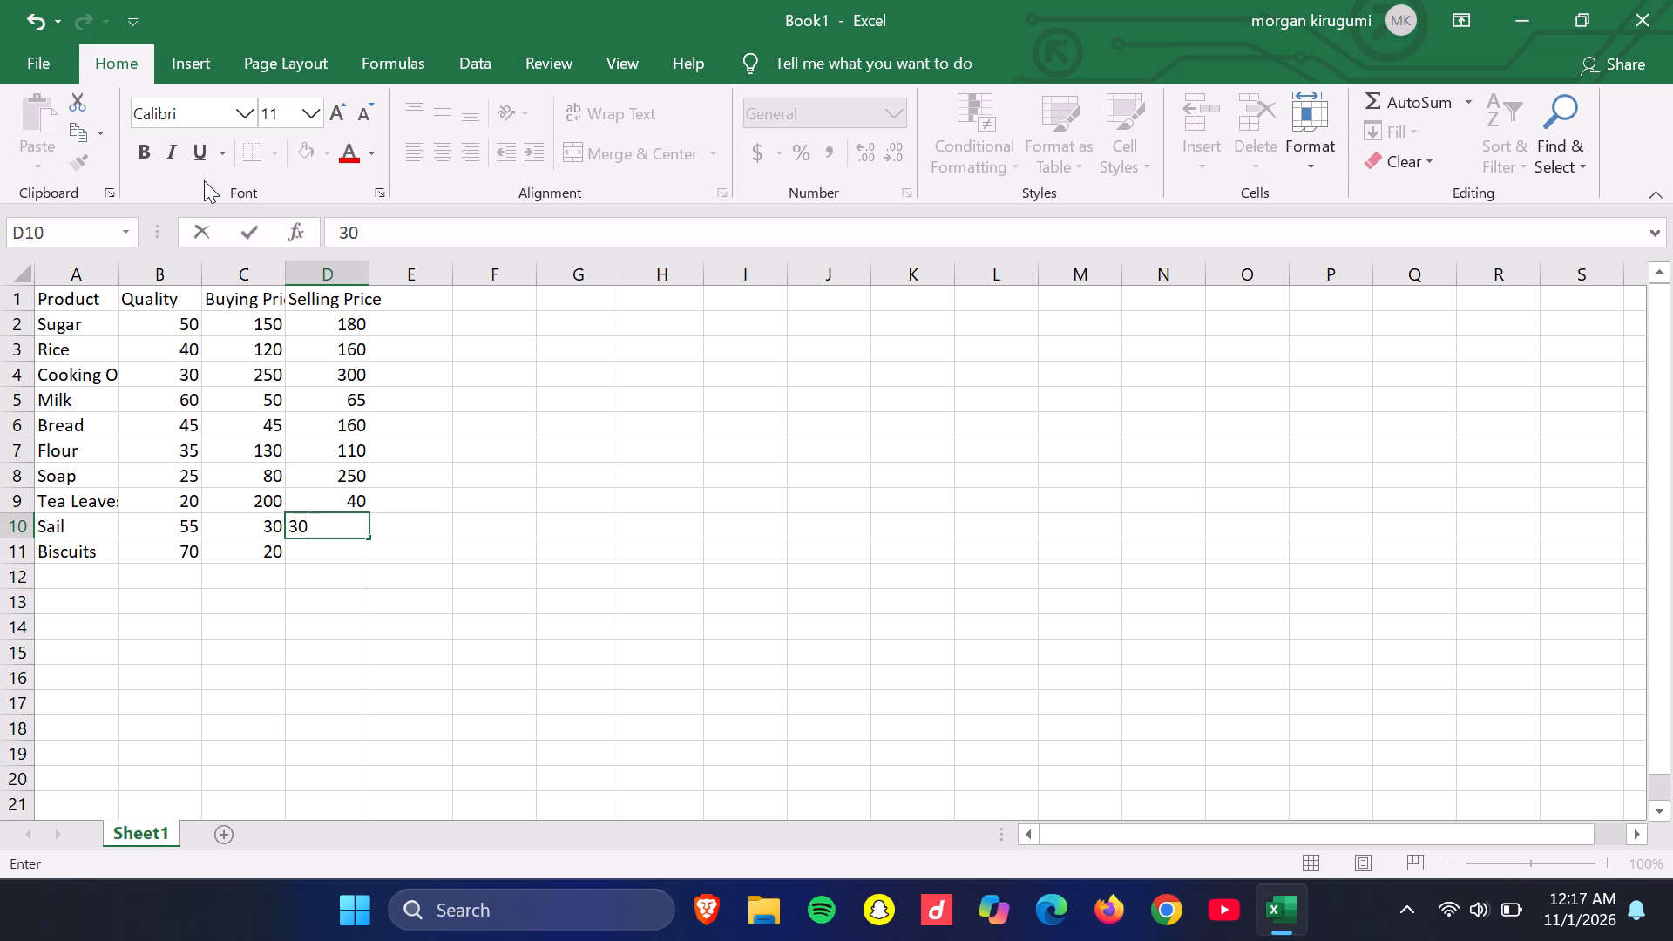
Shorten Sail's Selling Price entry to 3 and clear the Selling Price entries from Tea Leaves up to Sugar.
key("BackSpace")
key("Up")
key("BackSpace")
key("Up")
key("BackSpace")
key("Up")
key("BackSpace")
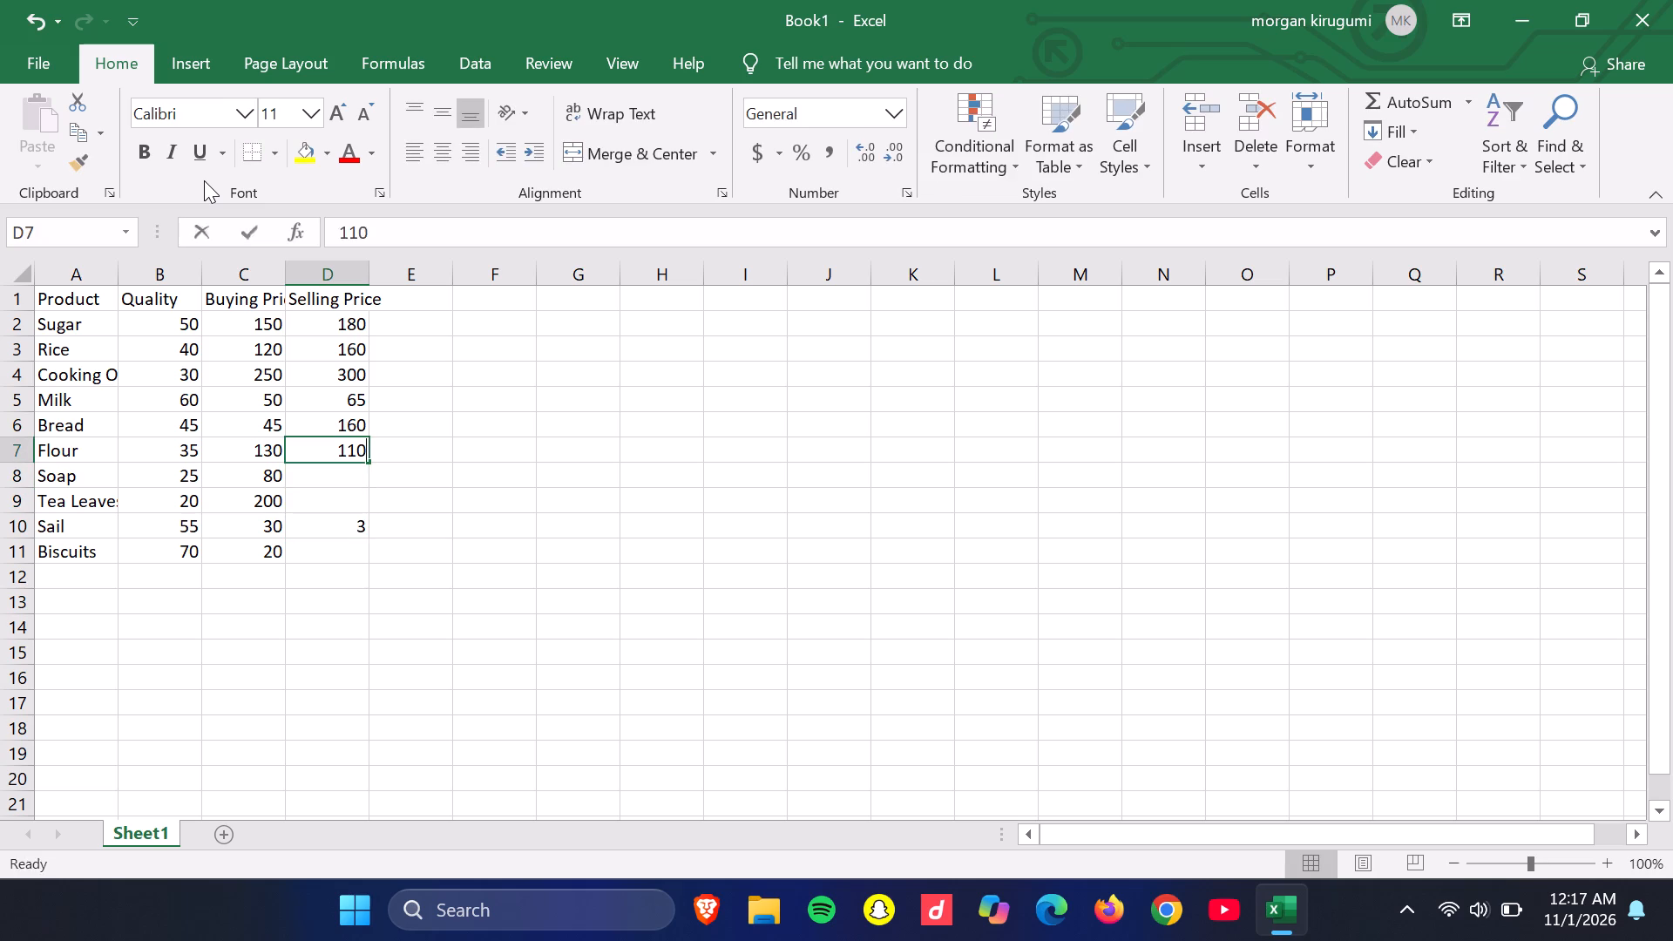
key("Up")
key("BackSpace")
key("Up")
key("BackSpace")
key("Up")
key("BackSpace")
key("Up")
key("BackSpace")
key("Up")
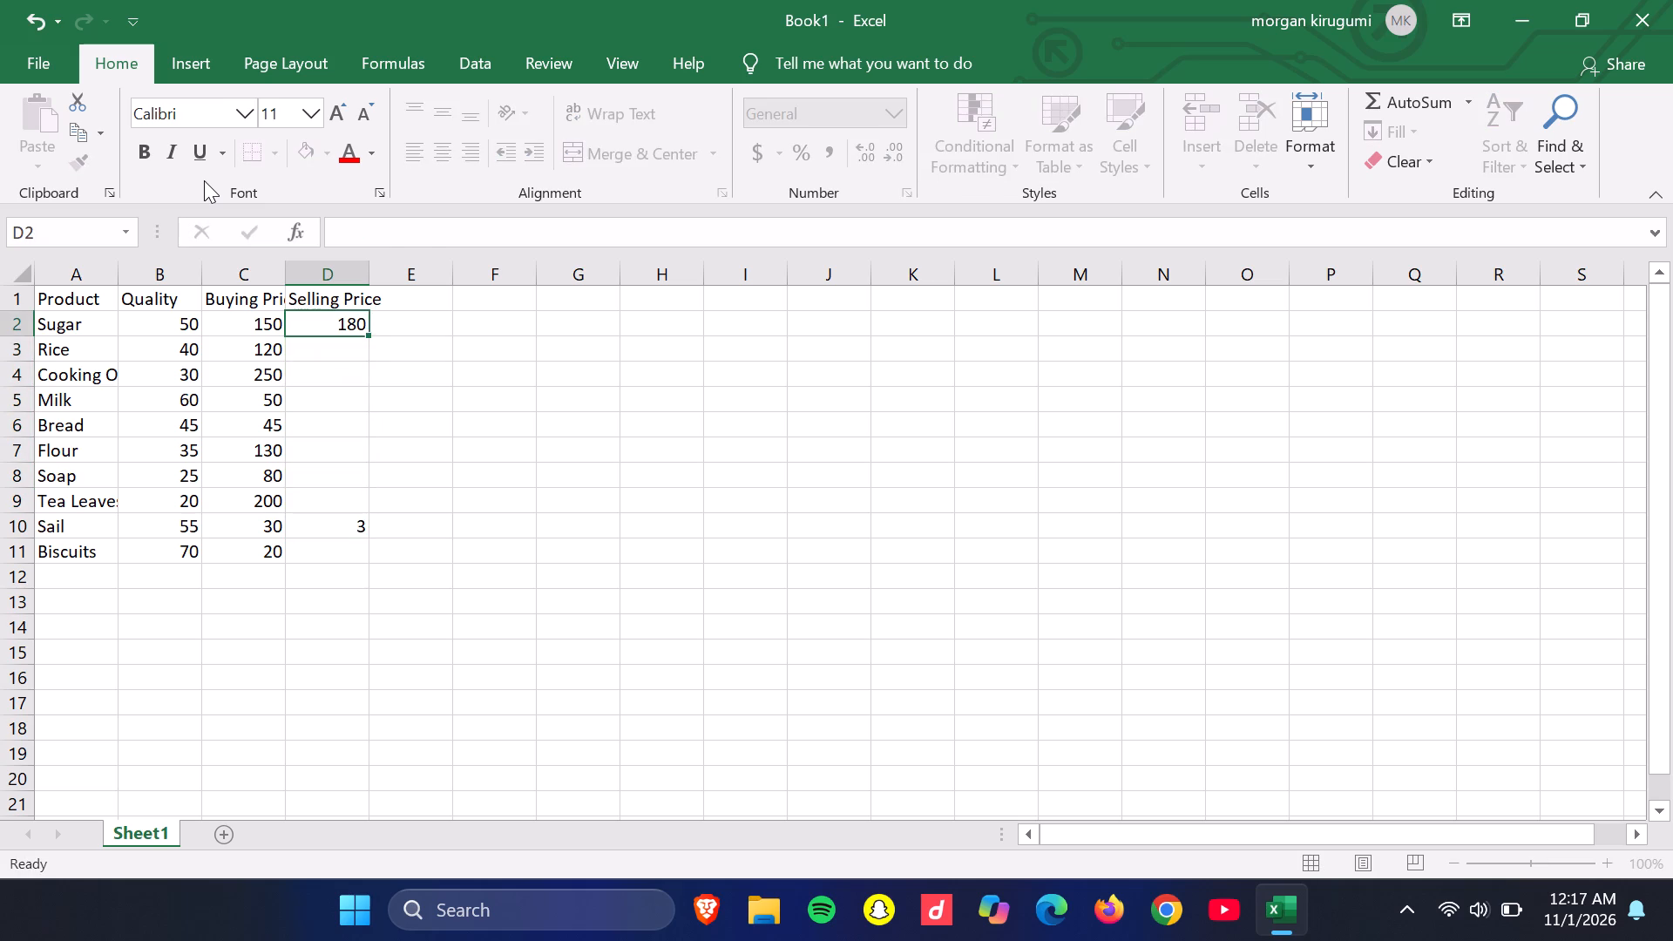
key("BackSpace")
Fill the Selling Price column for Sugar through Bread with 180, 160, 300, 65 and 60.
key("Up")
key("Down")
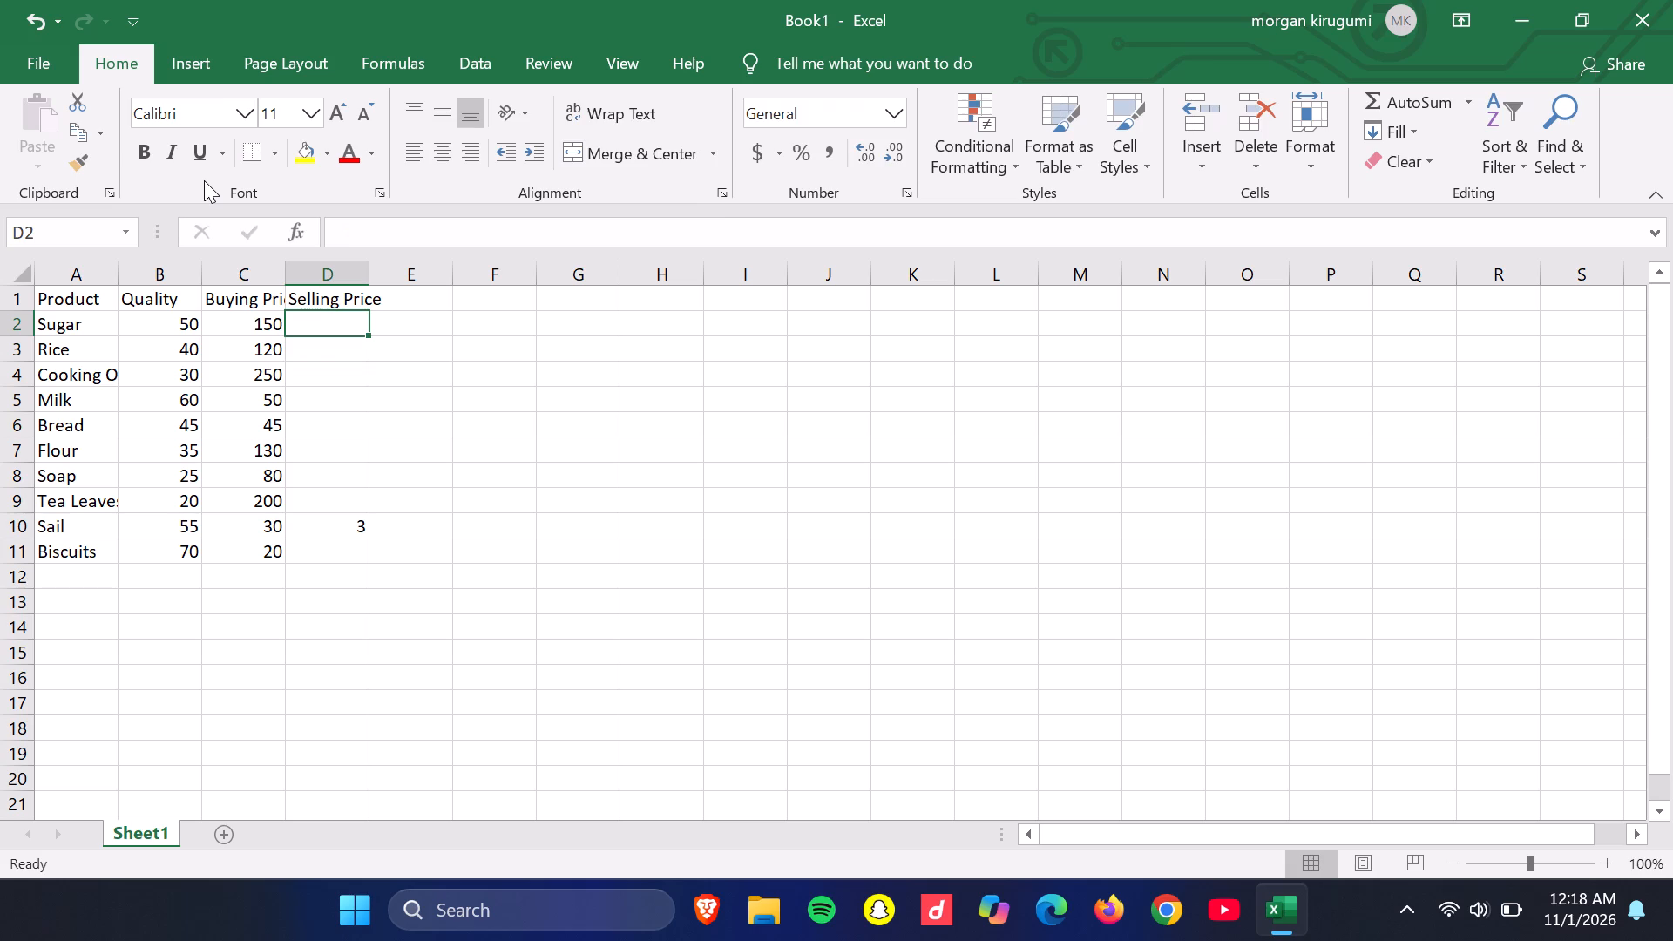
type("180")
key("Down")
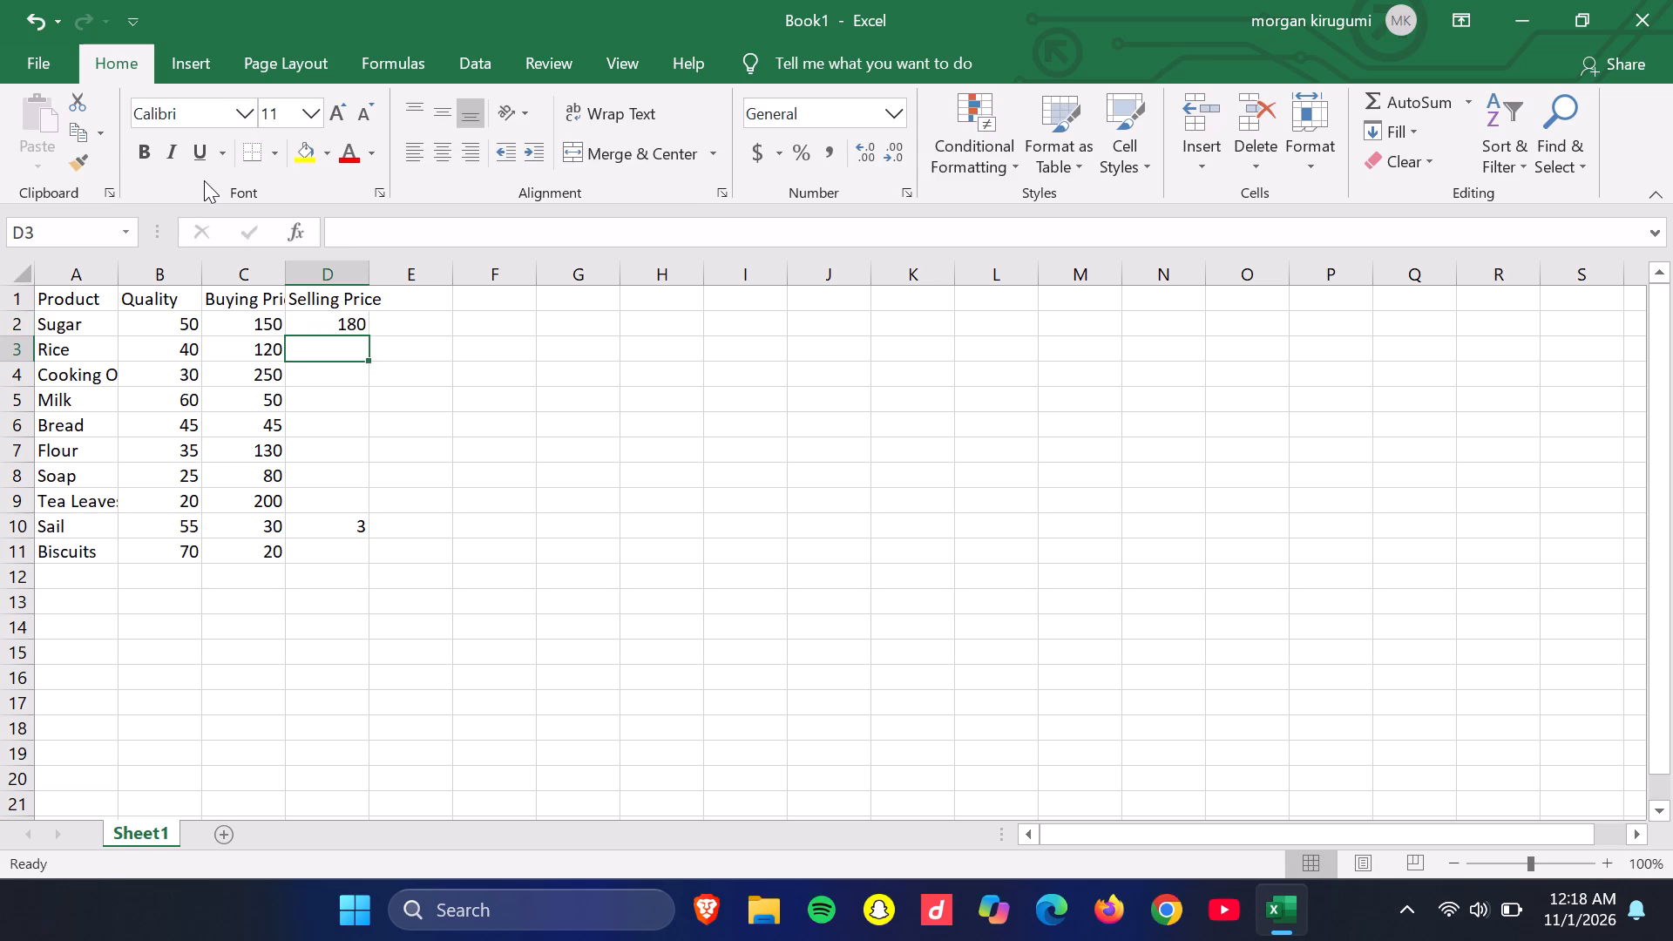
key("1")
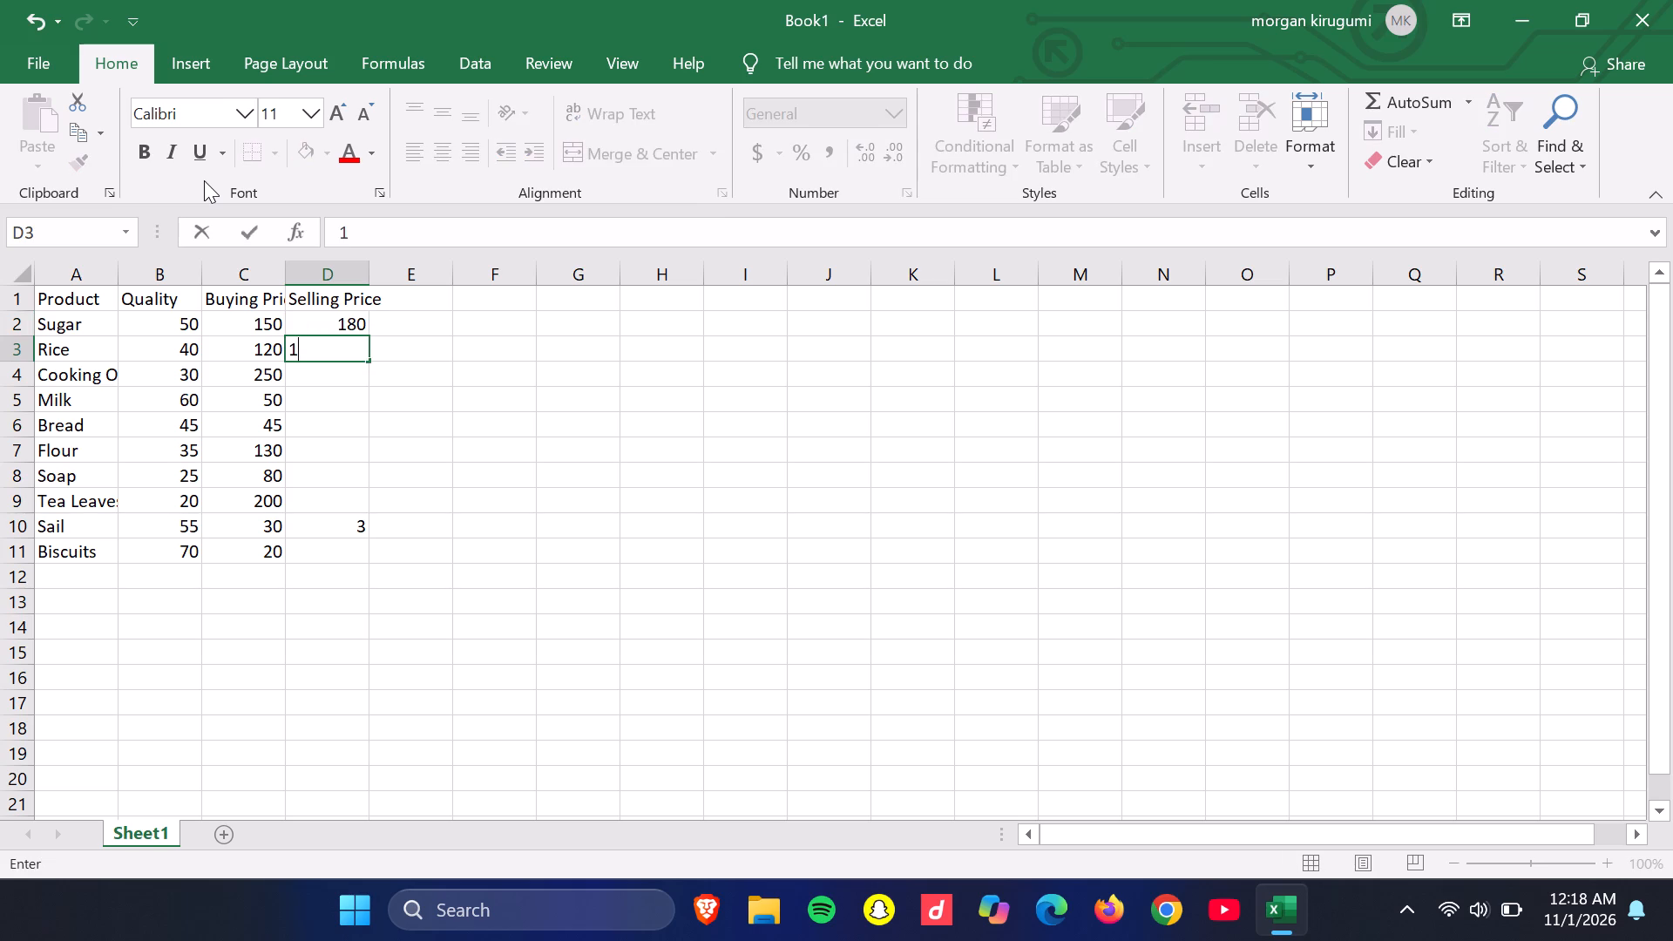
type("60")
key("Down")
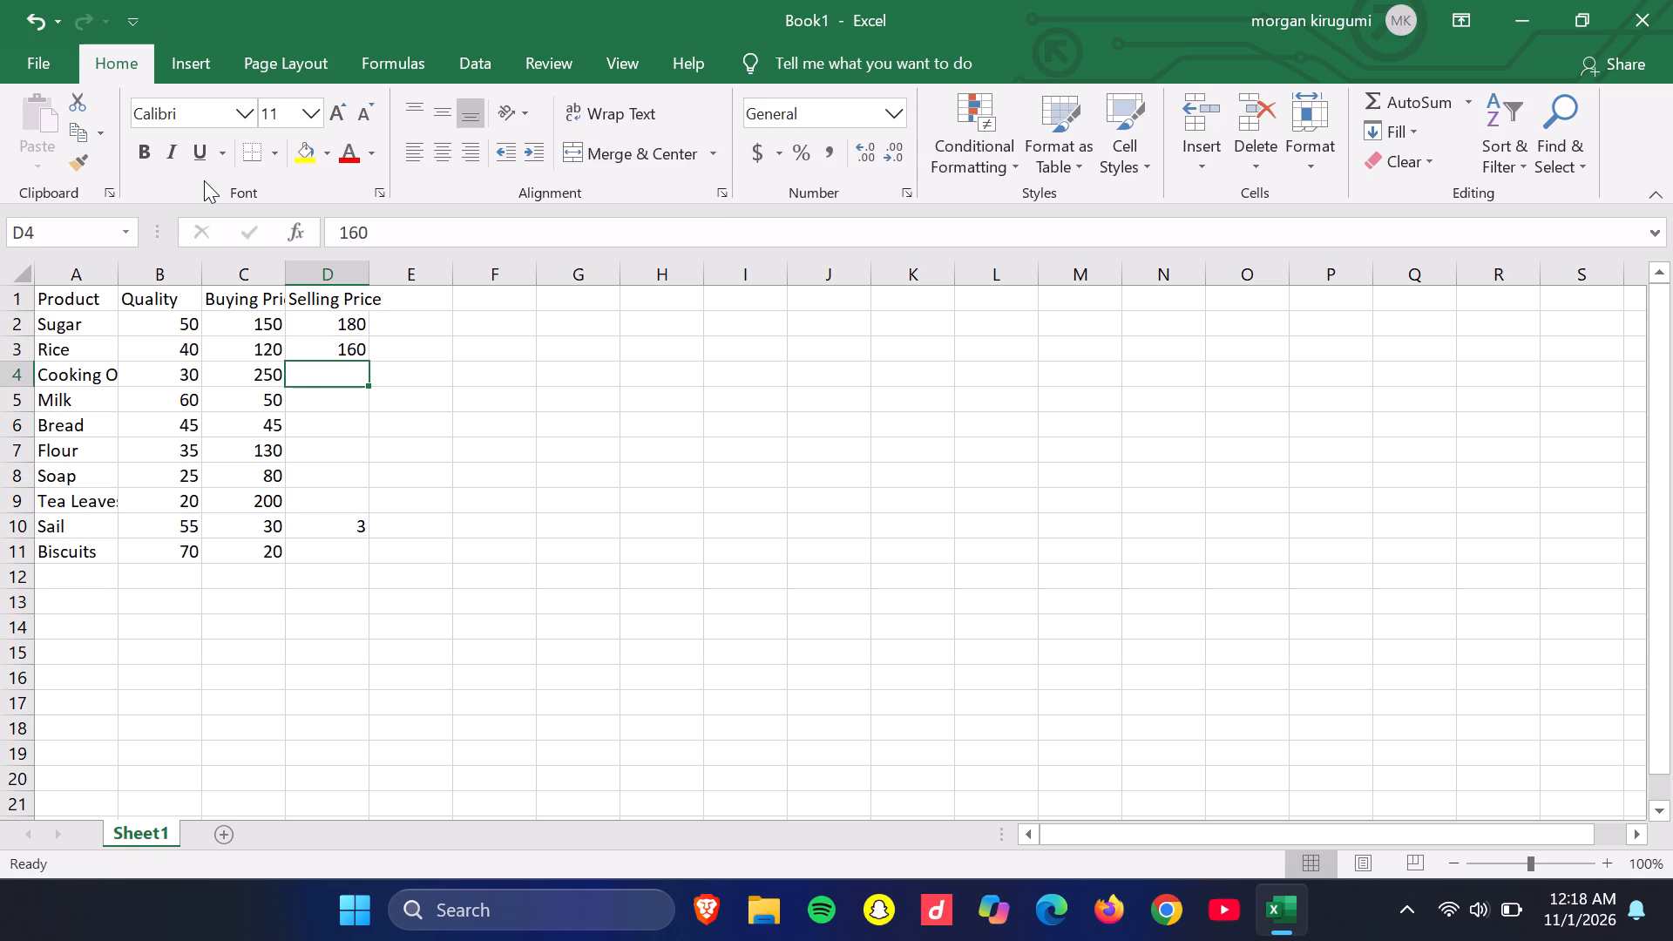
type("300")
key("Down")
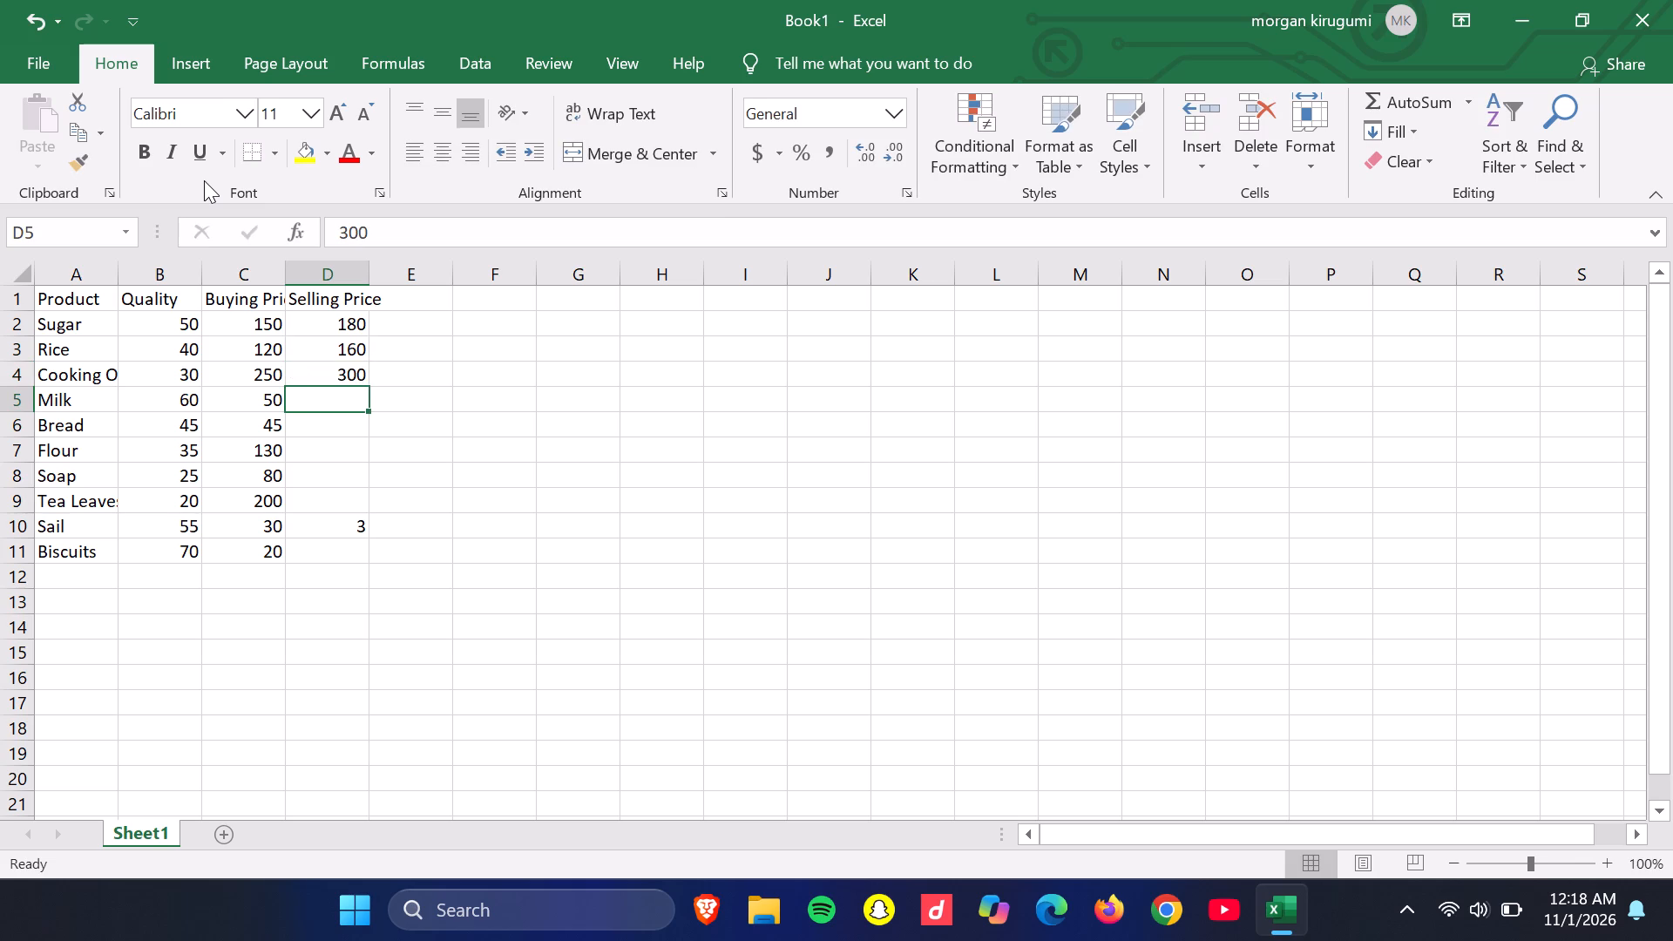
type("65")
key("Down")
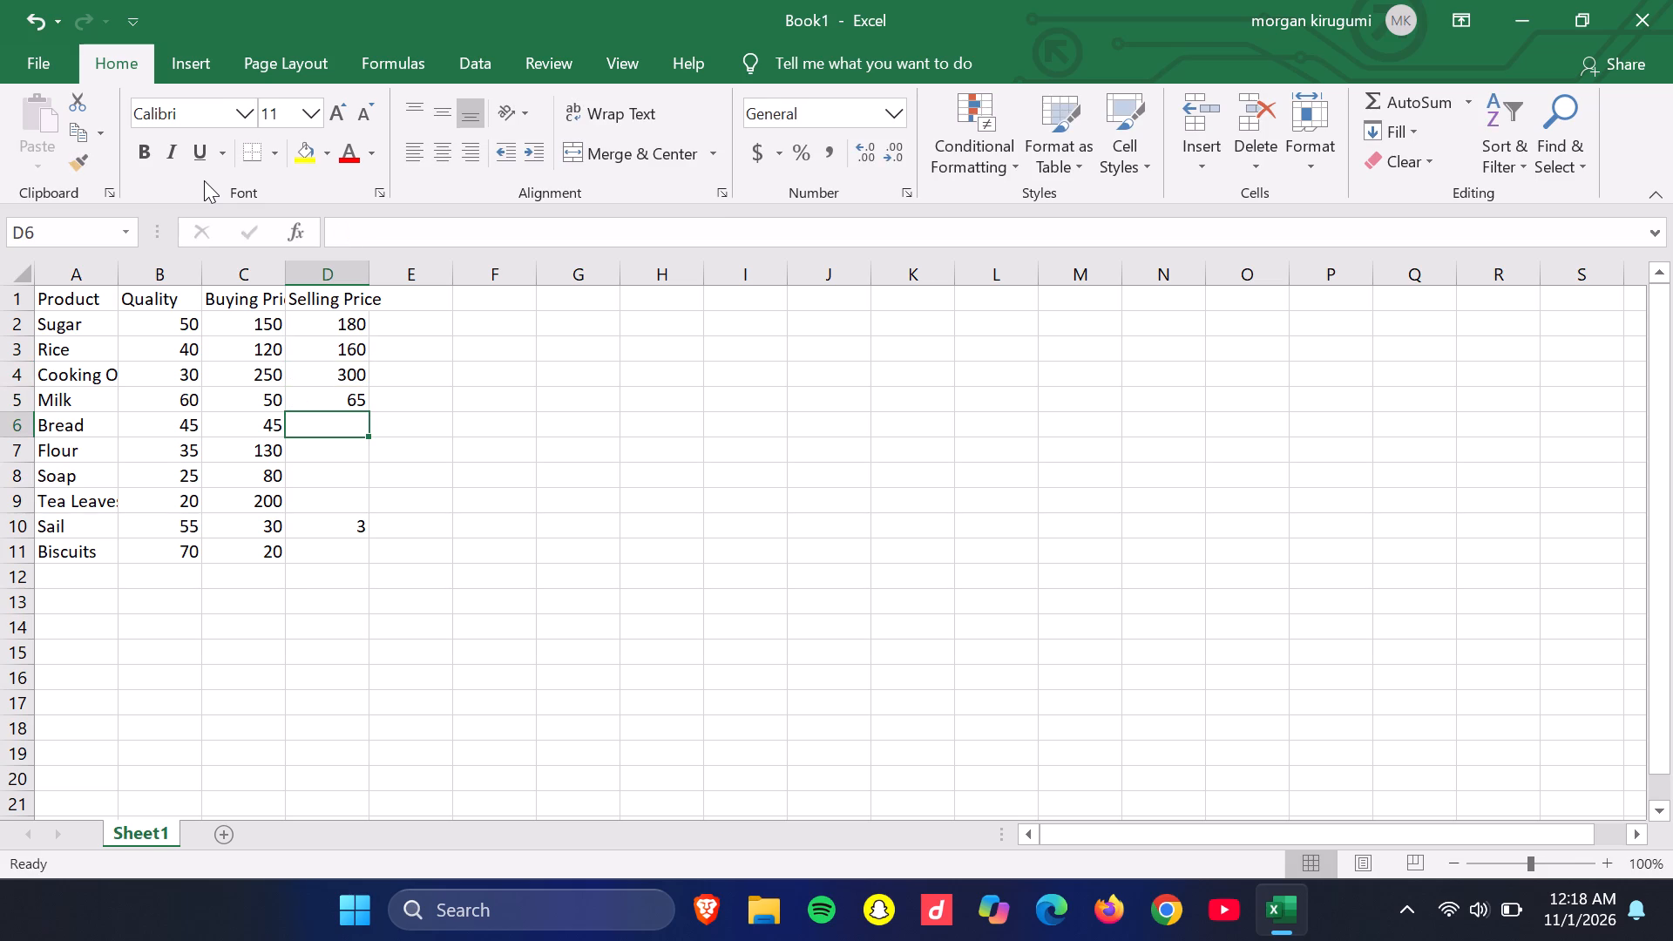
type("60")
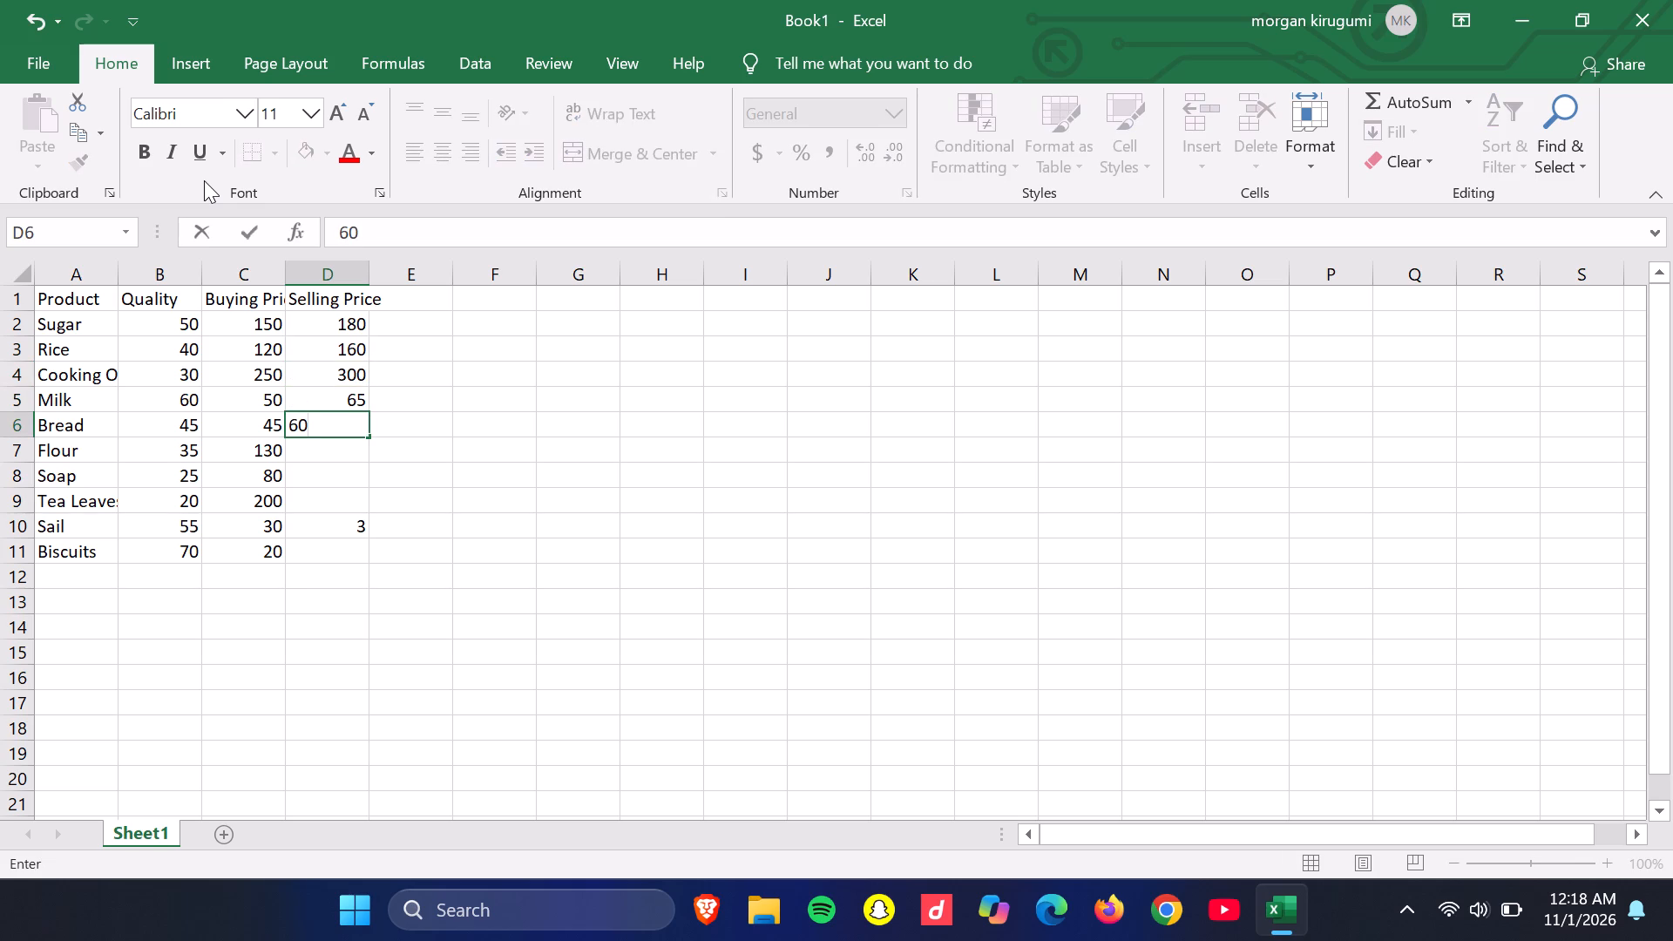
key("Down")
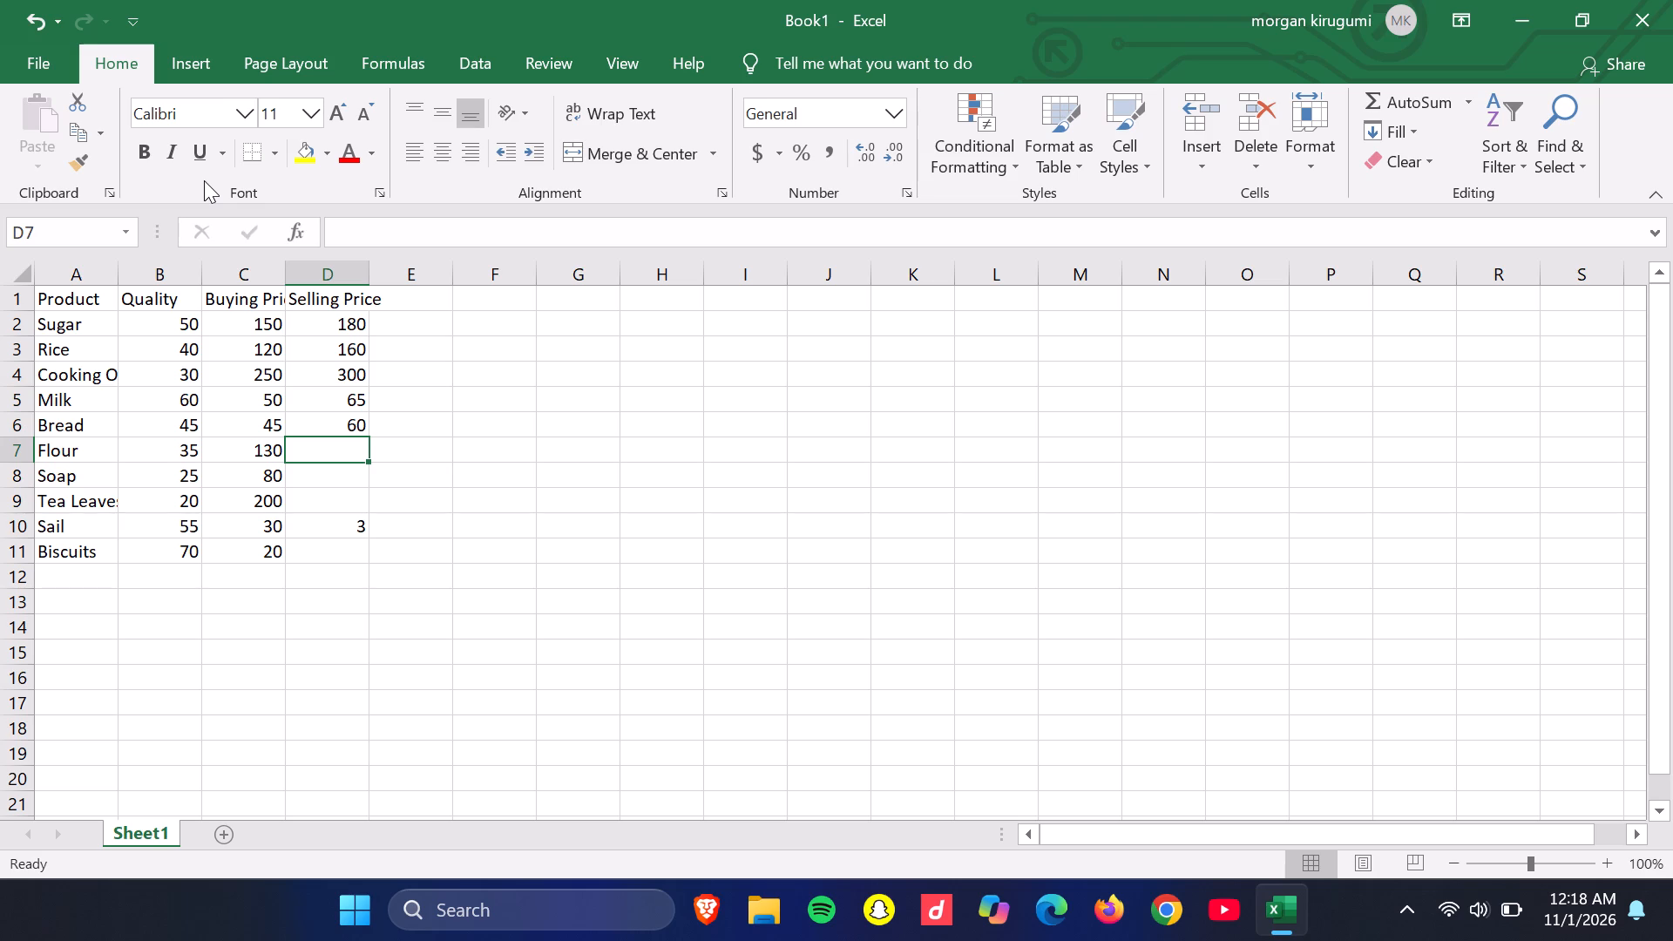
Fill the Selling Price column for Flour through Biscuits with 160, 110, 250, 40 and 30.
key("1")
type("60")
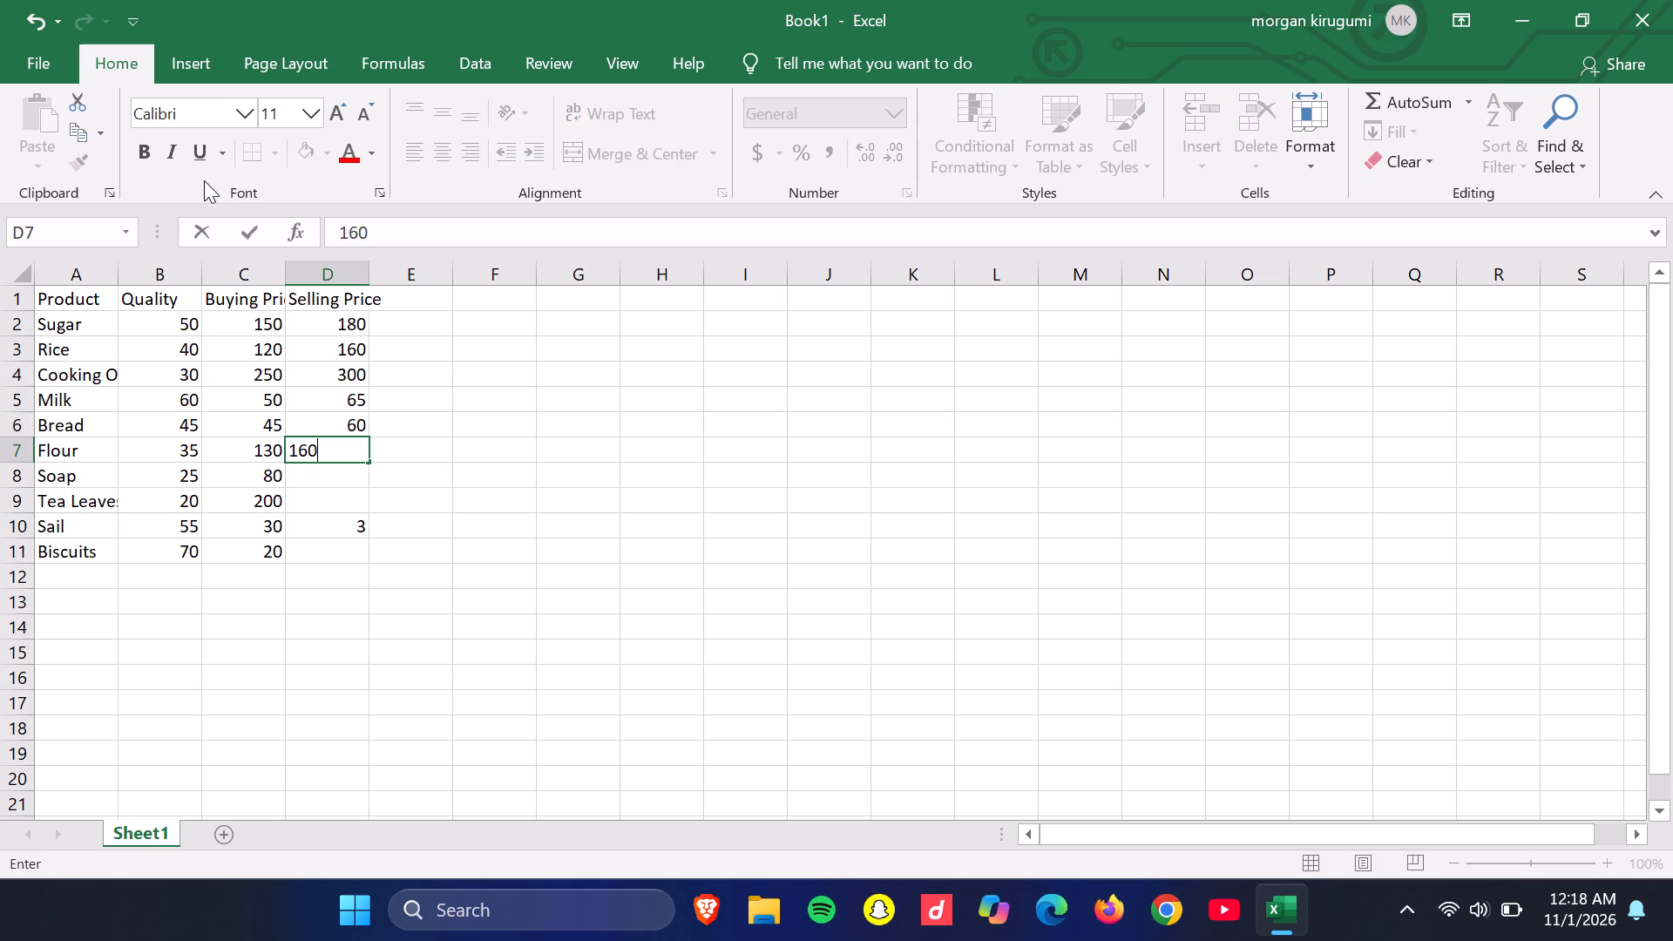
key("Down")
type("110")
key("Down")
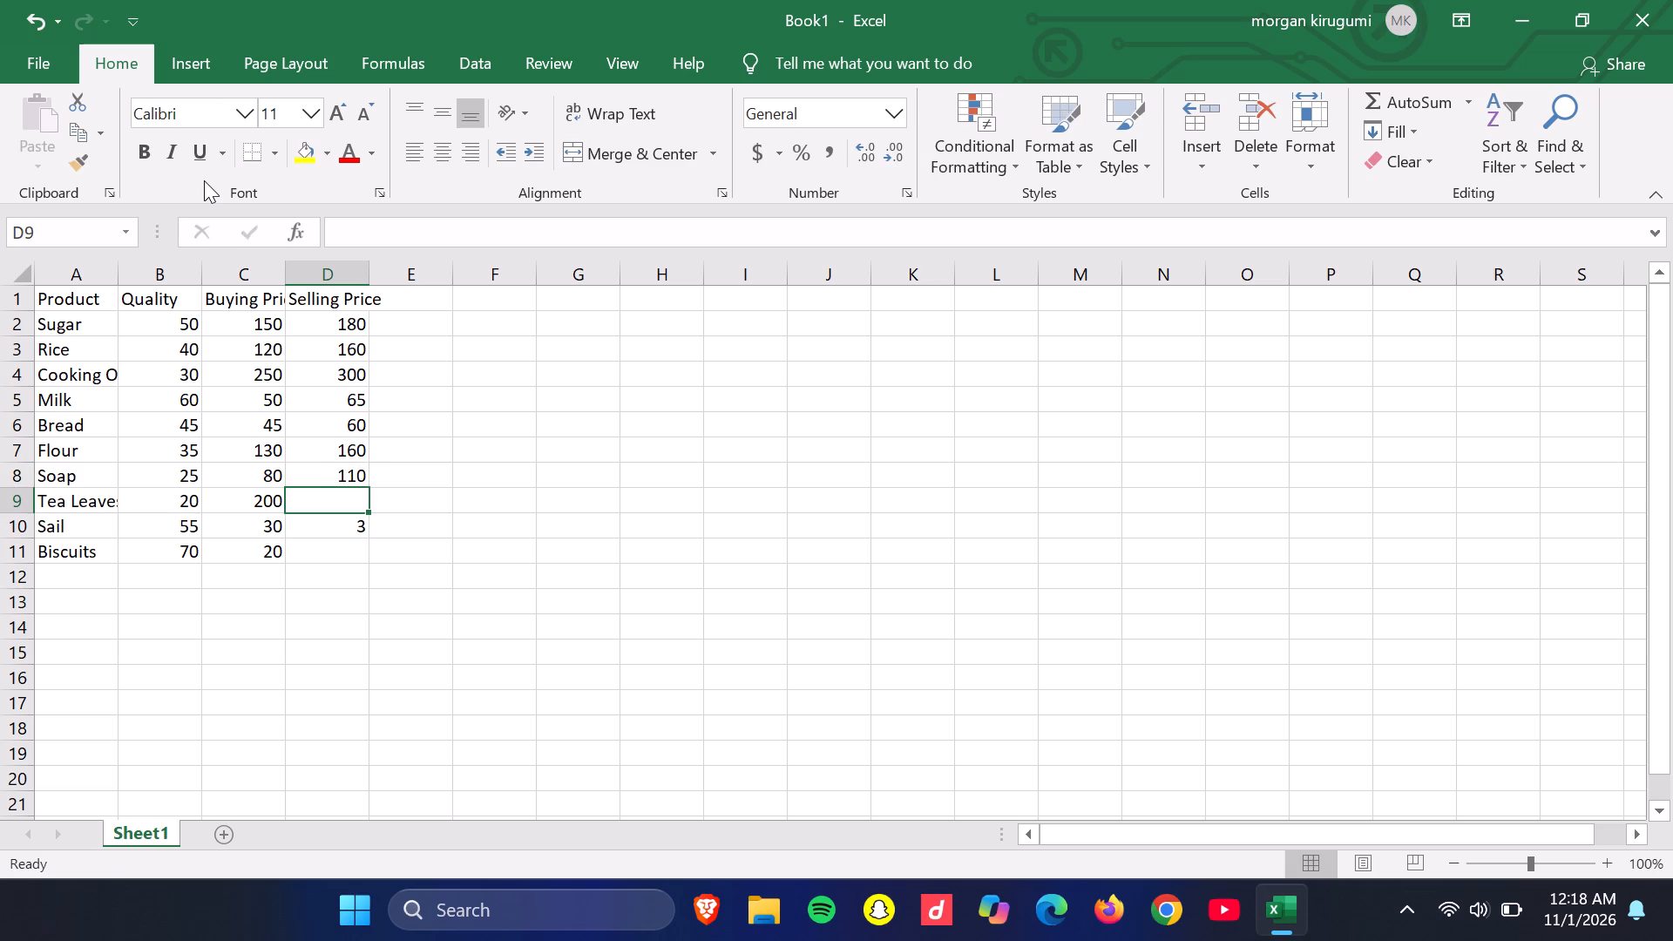
type("250")
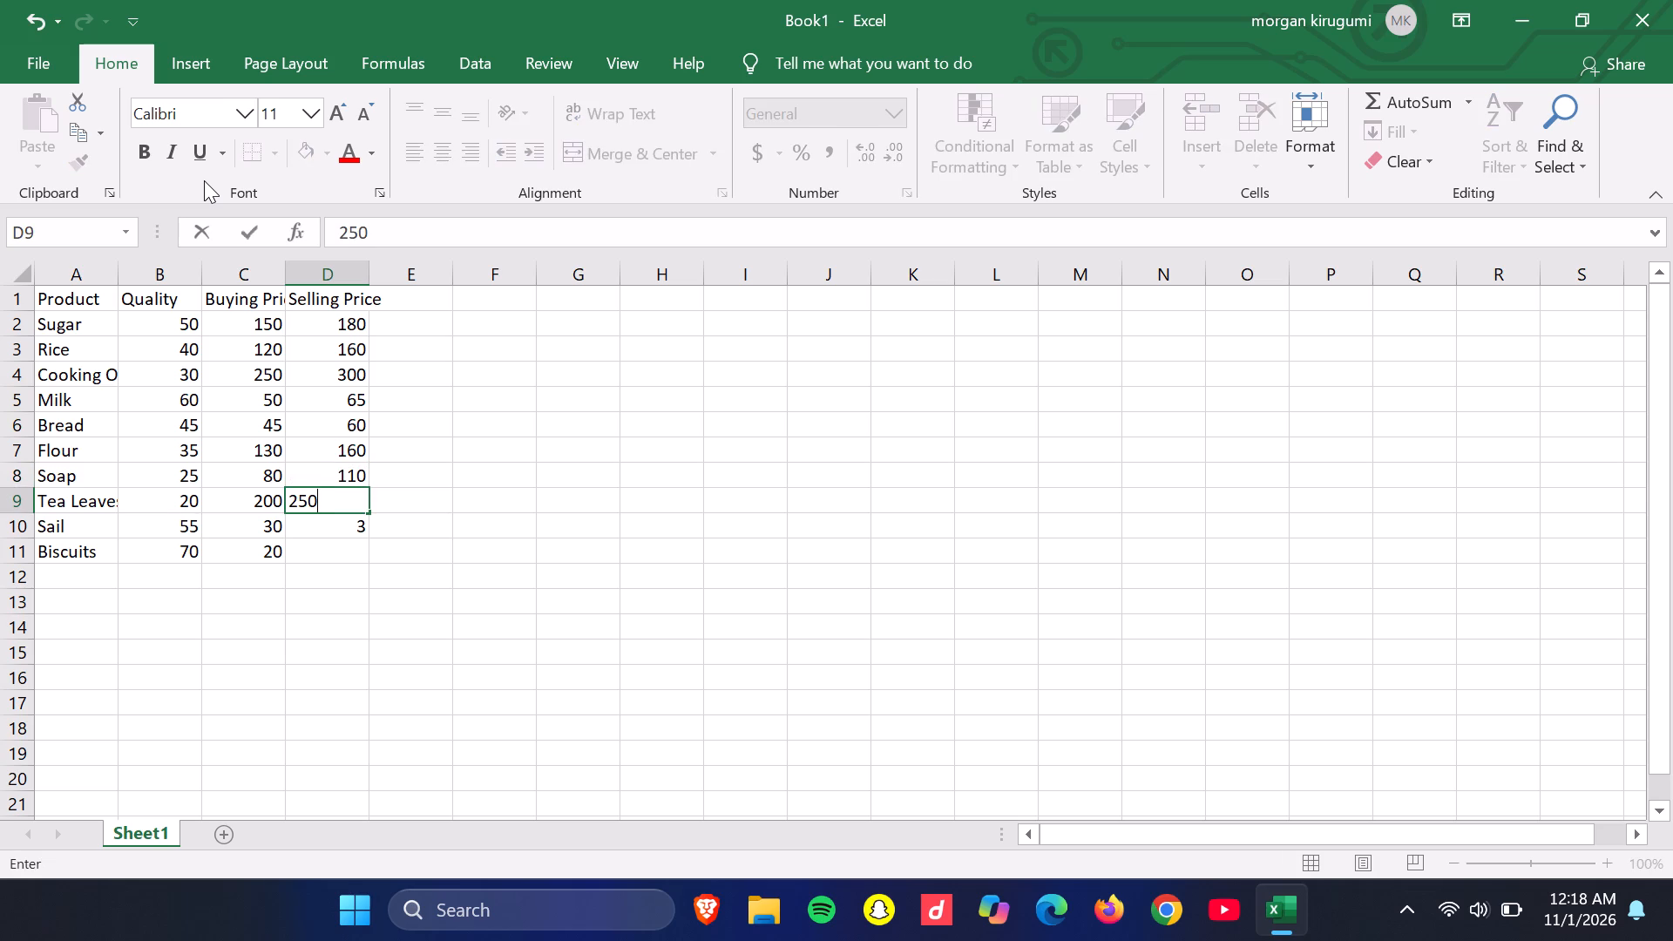
key("Down")
type("40")
key("Down")
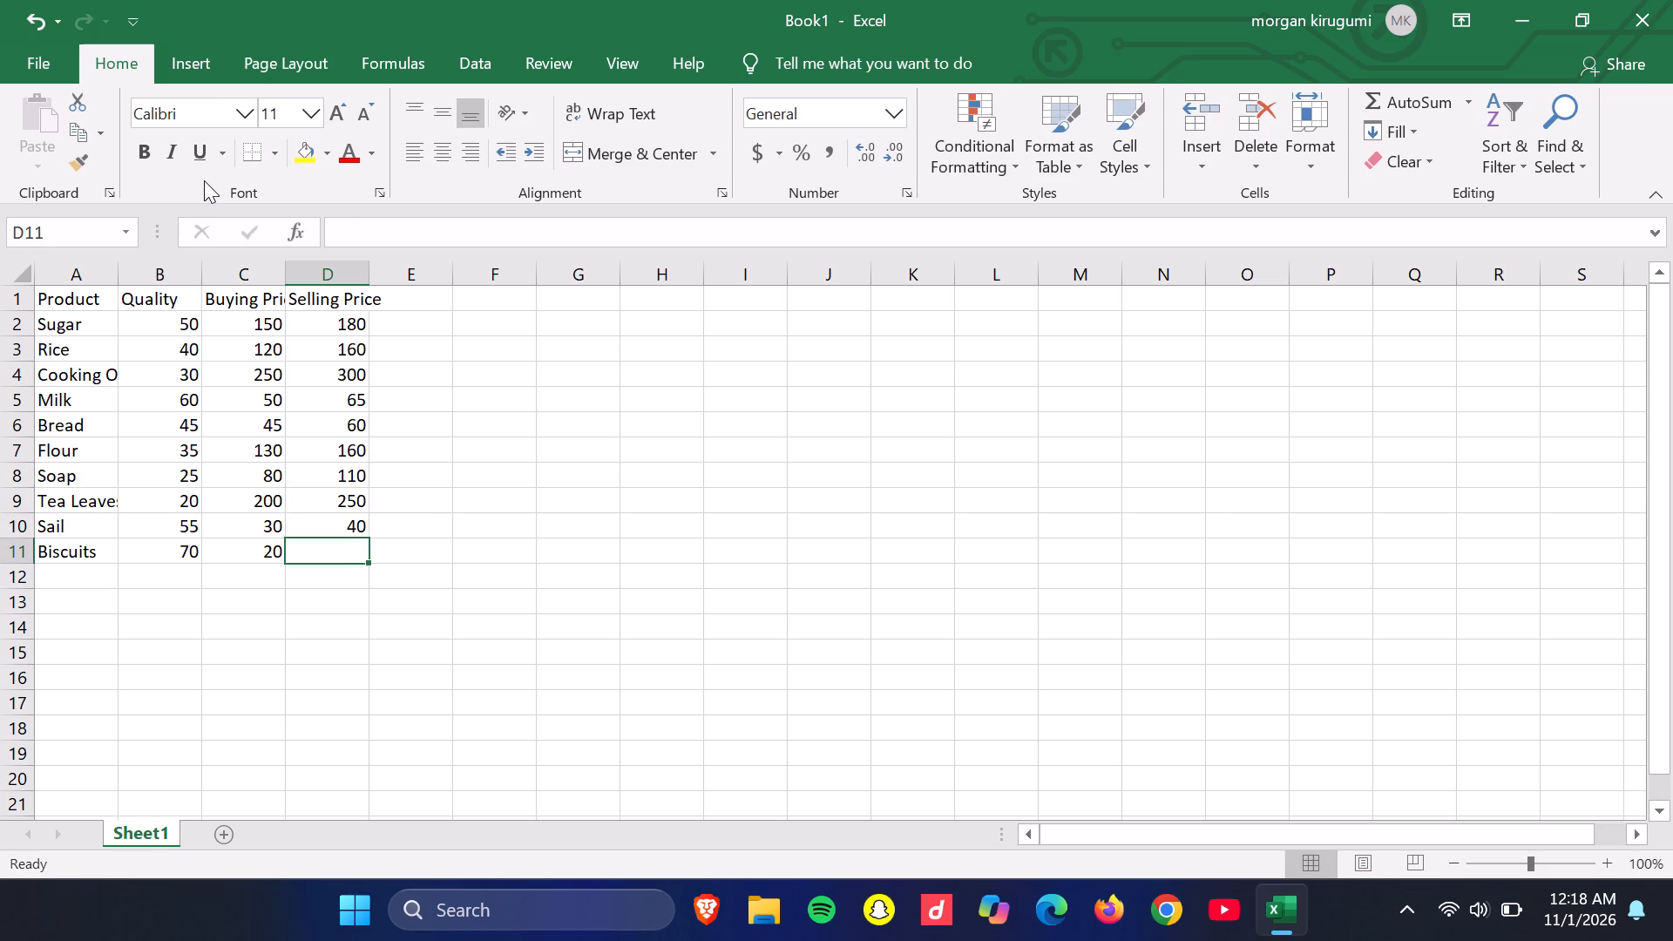
type("30")
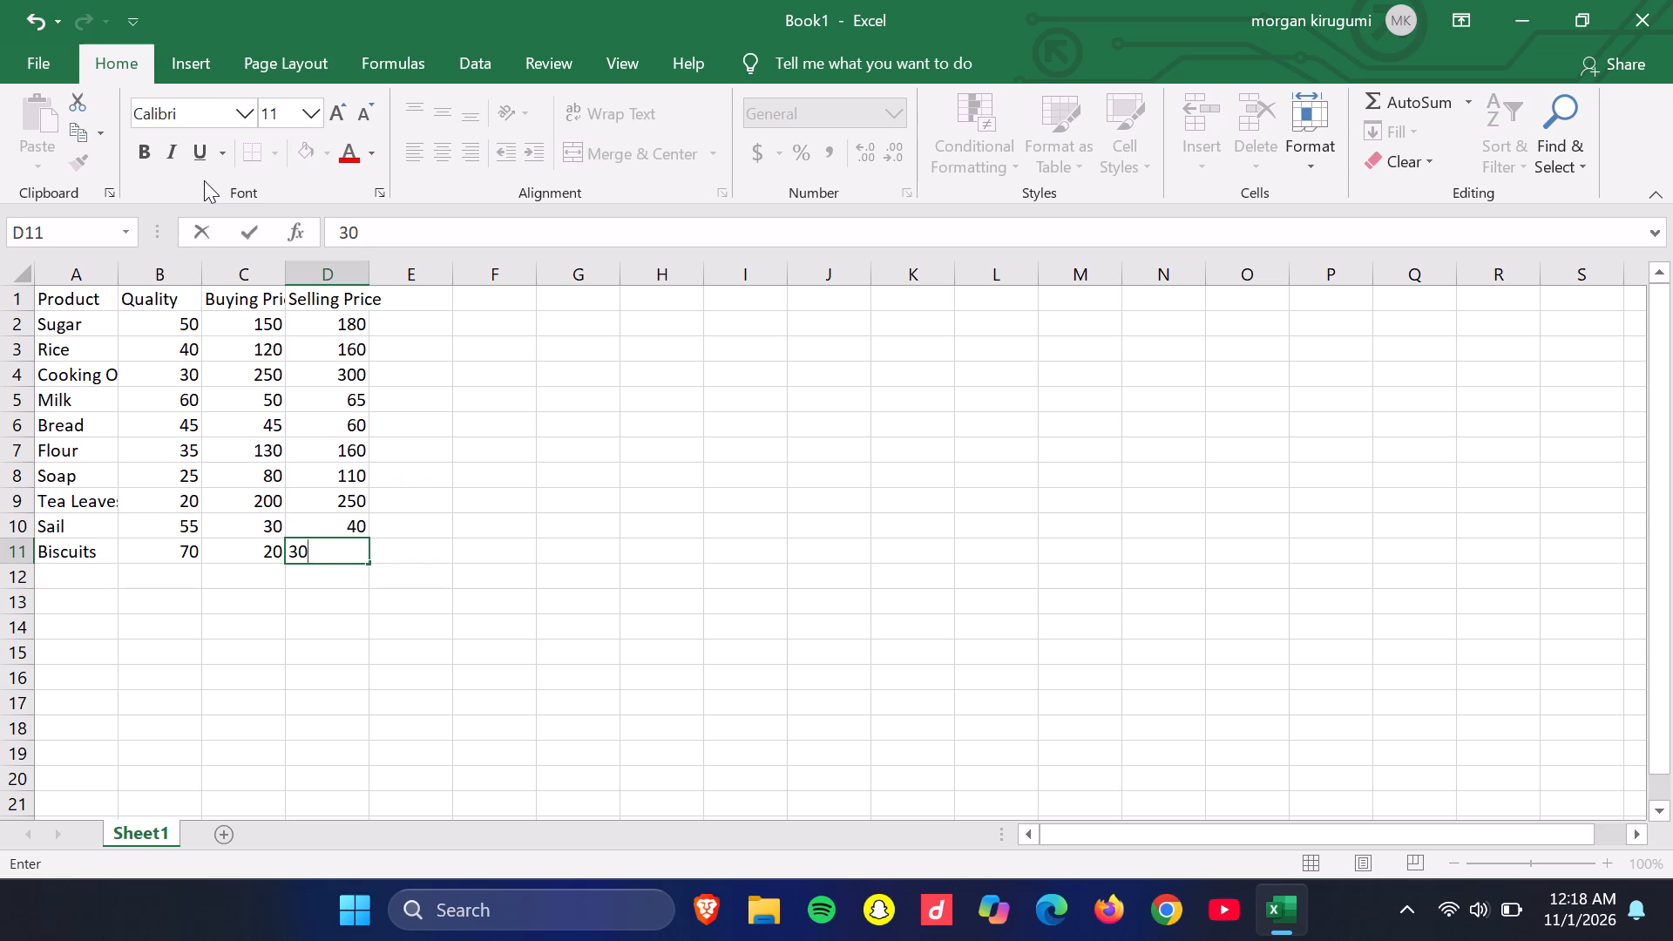
key("Down")
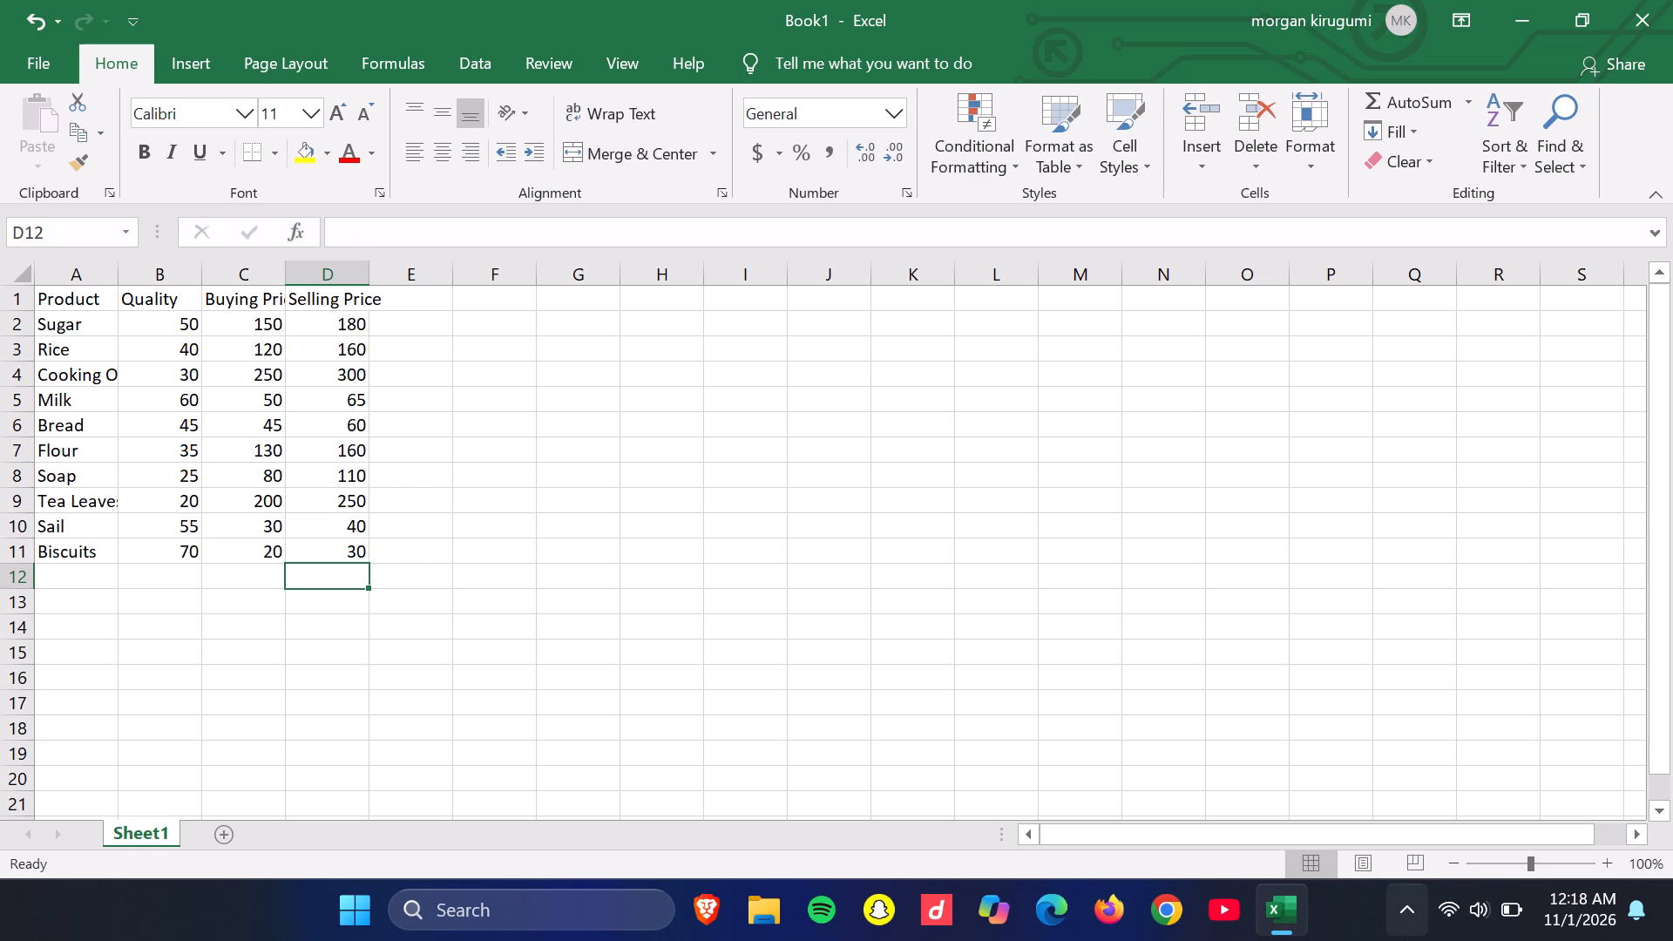
Show the hidden system tray icons.
left_click(1404, 940)
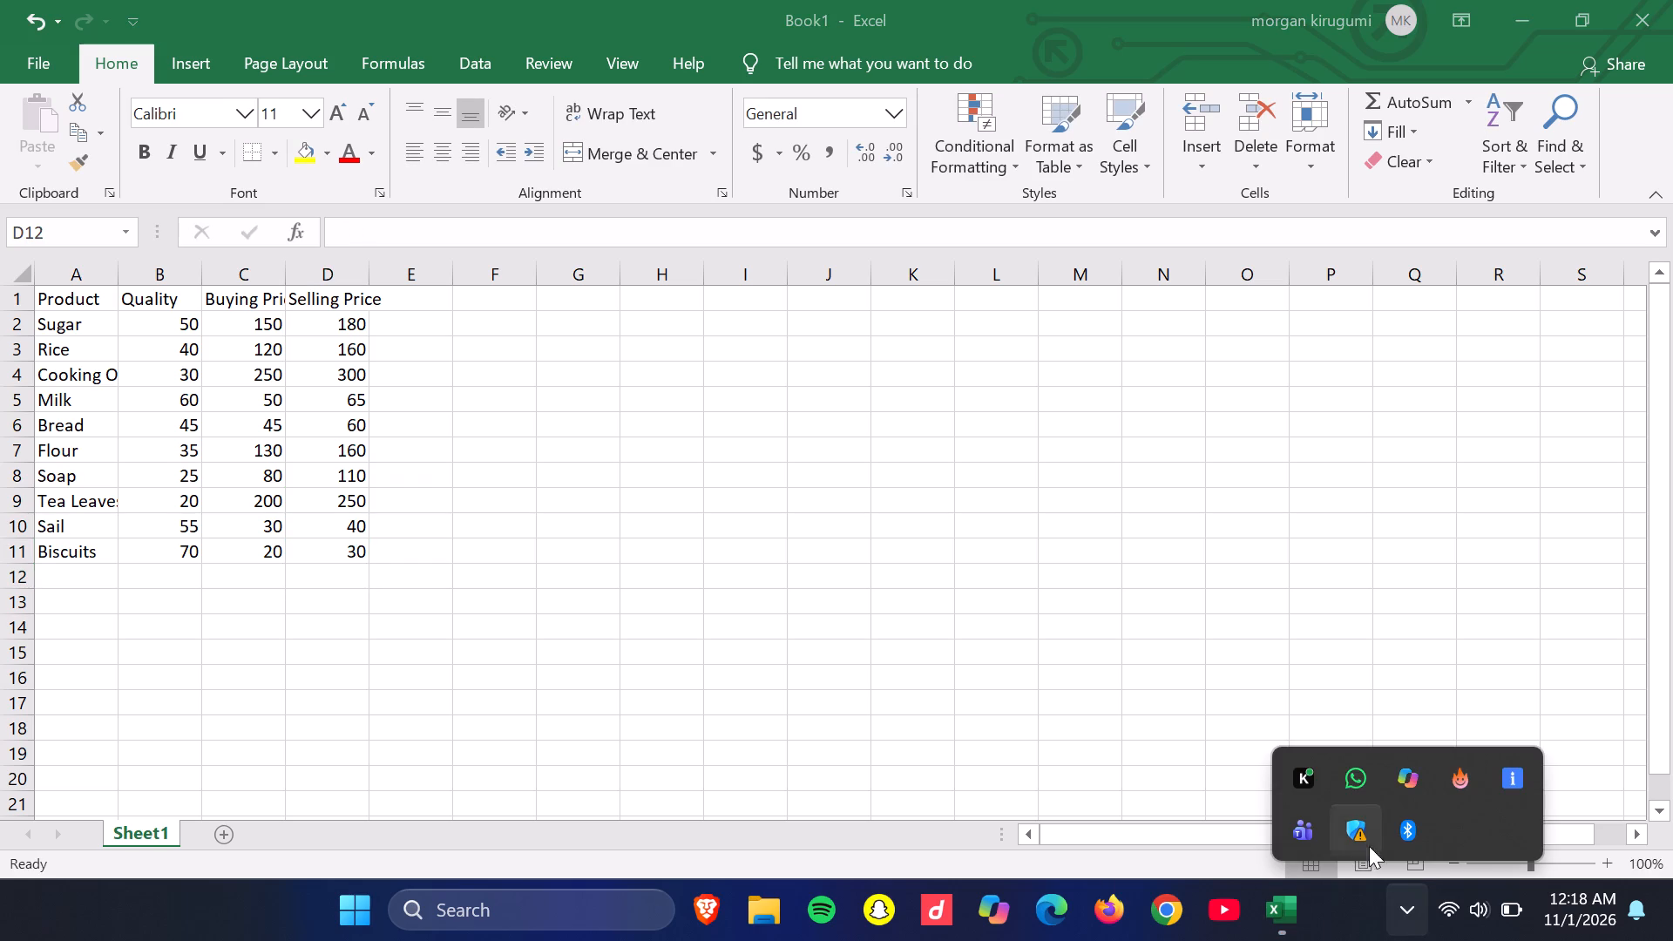
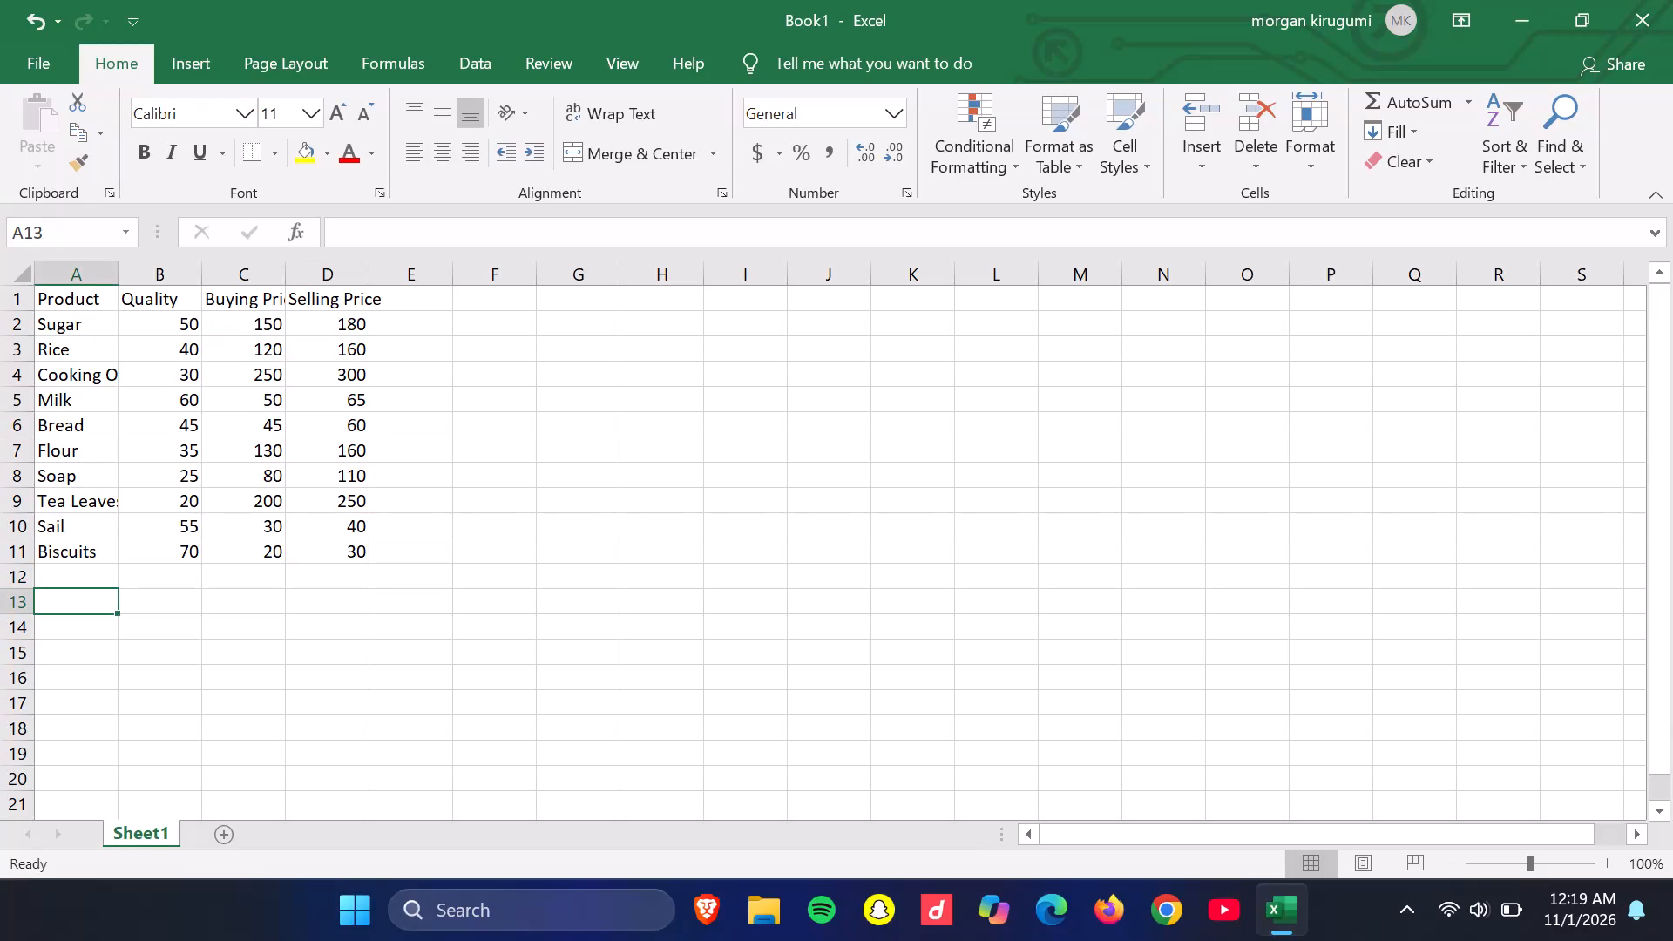
Centre the contents of the whole product table, from the Product header to the Biscuits row, horizontally.
left_click_drag(88, 551, 353, 242)
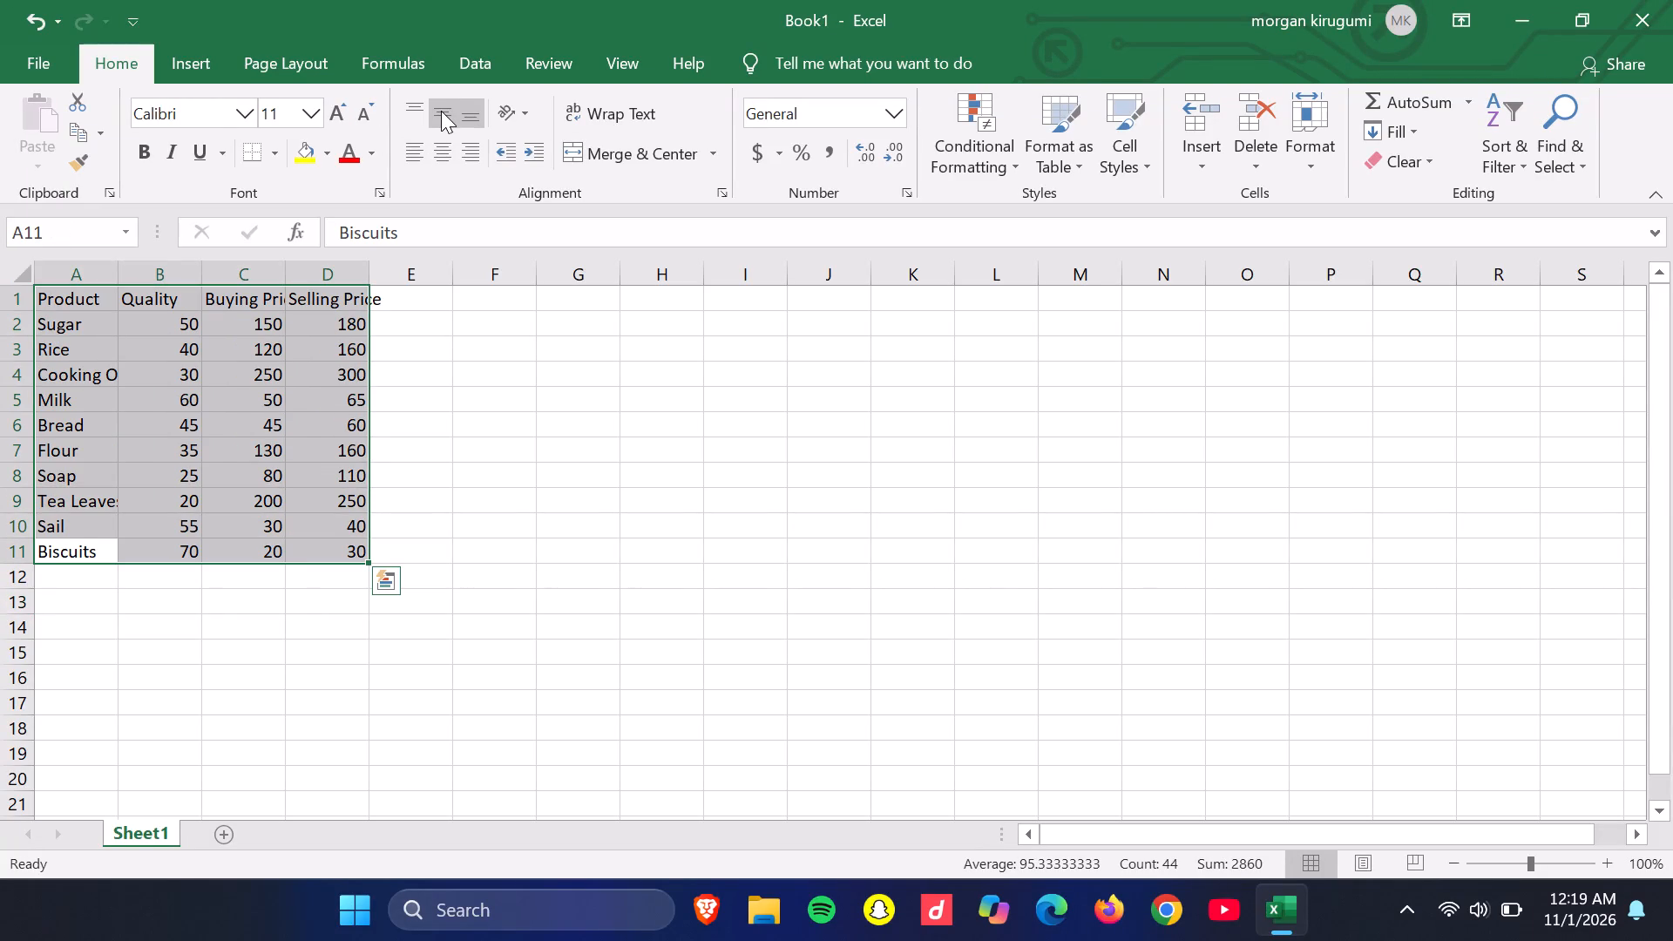
left_click(442, 146)
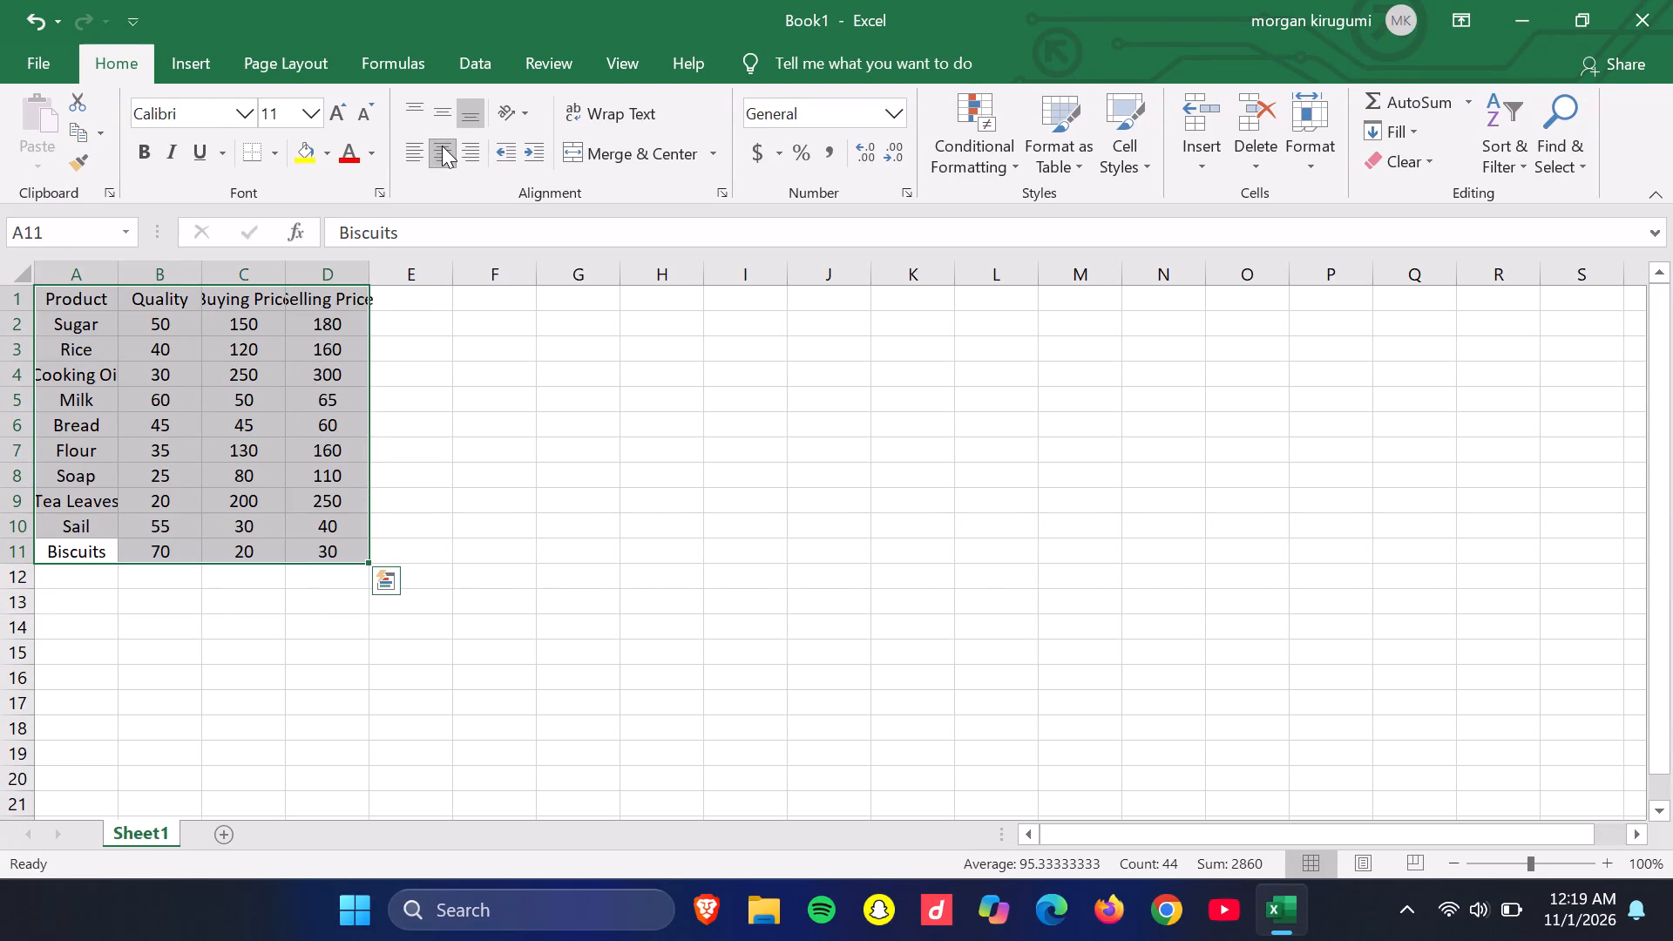
Widen the Product, Quality, Buying Price and Selling Price columns so their headers and entries fit.
left_click_drag(119, 281, 151, 287)
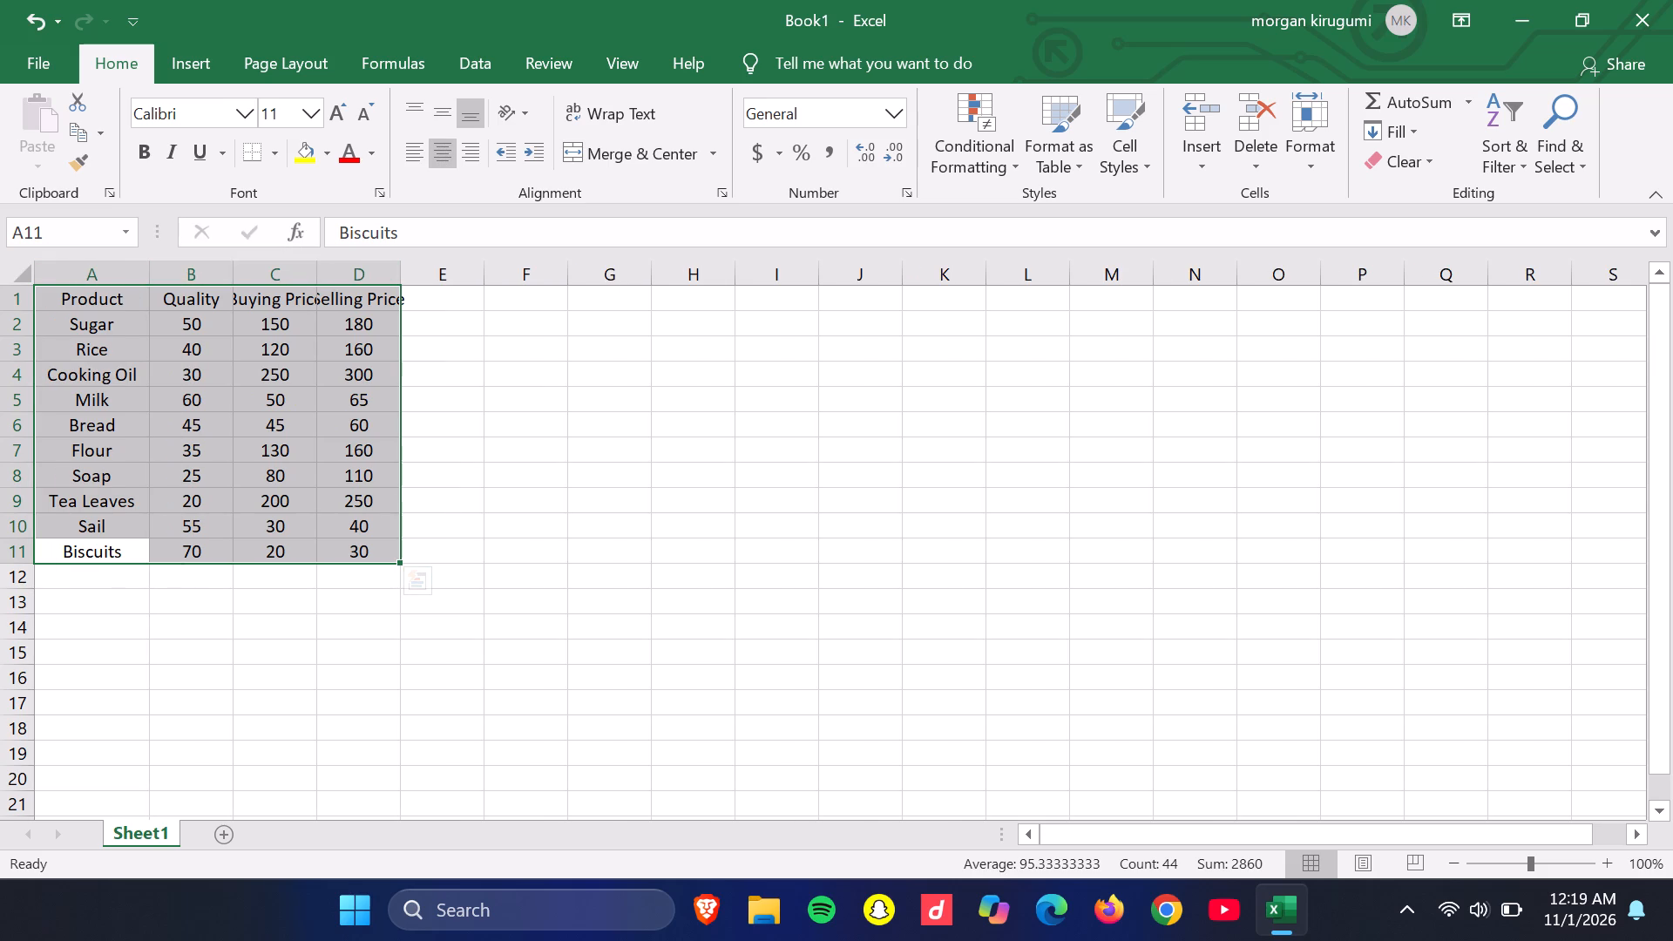
left_click_drag(234, 272, 258, 277)
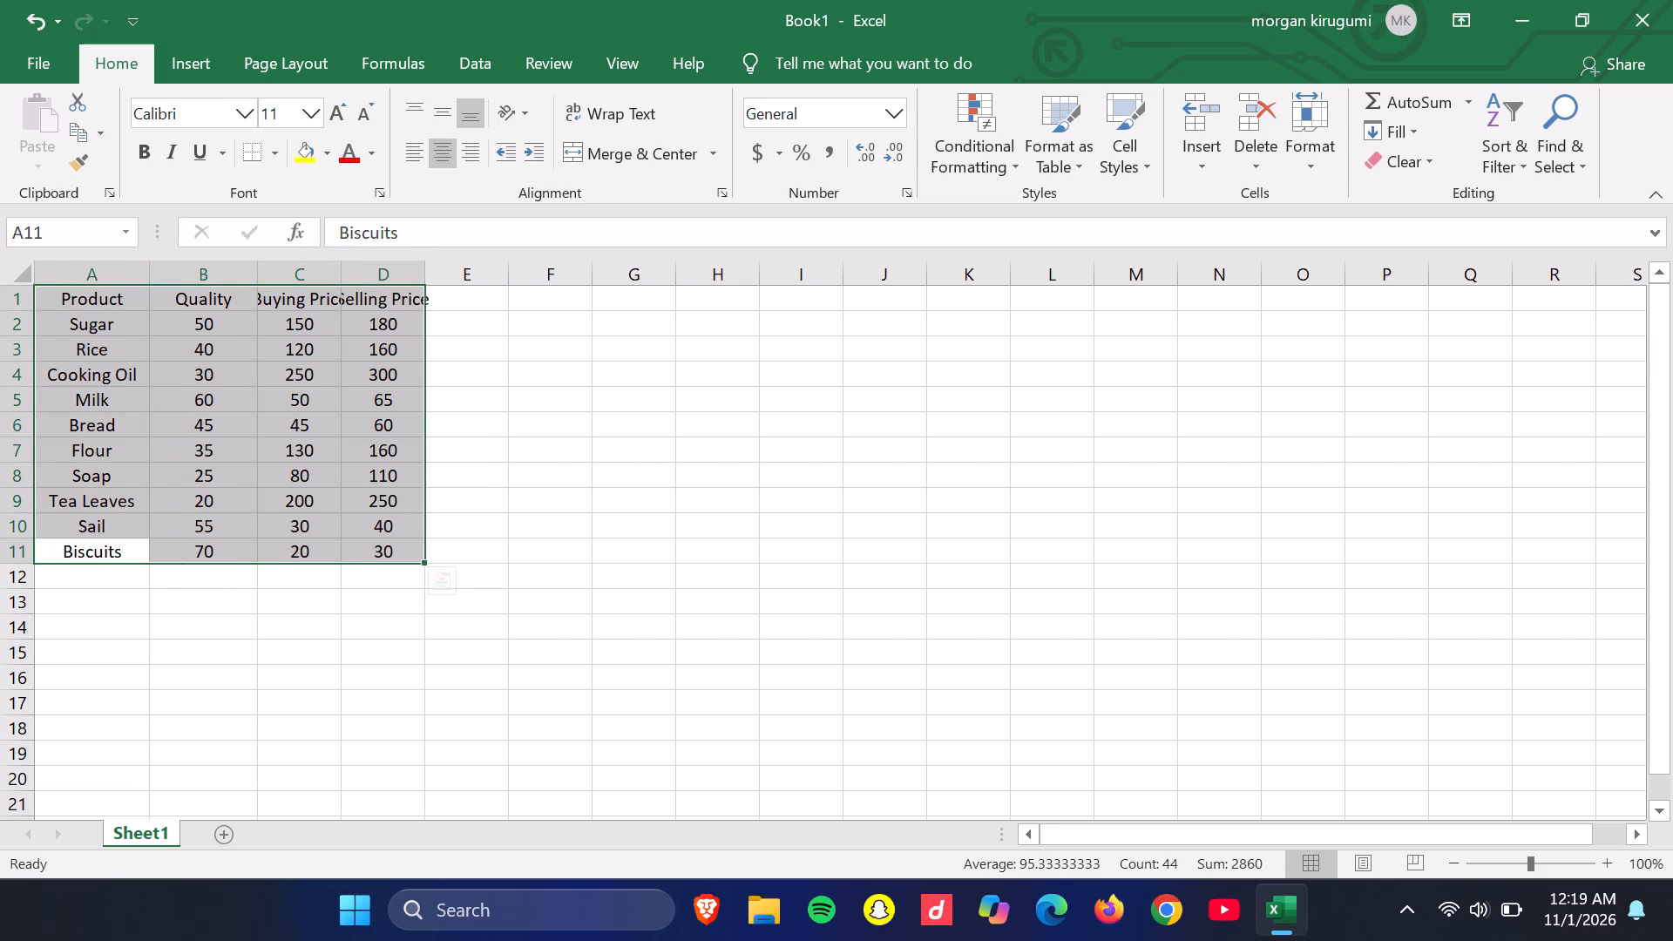
left_click_drag(340, 267, 392, 280)
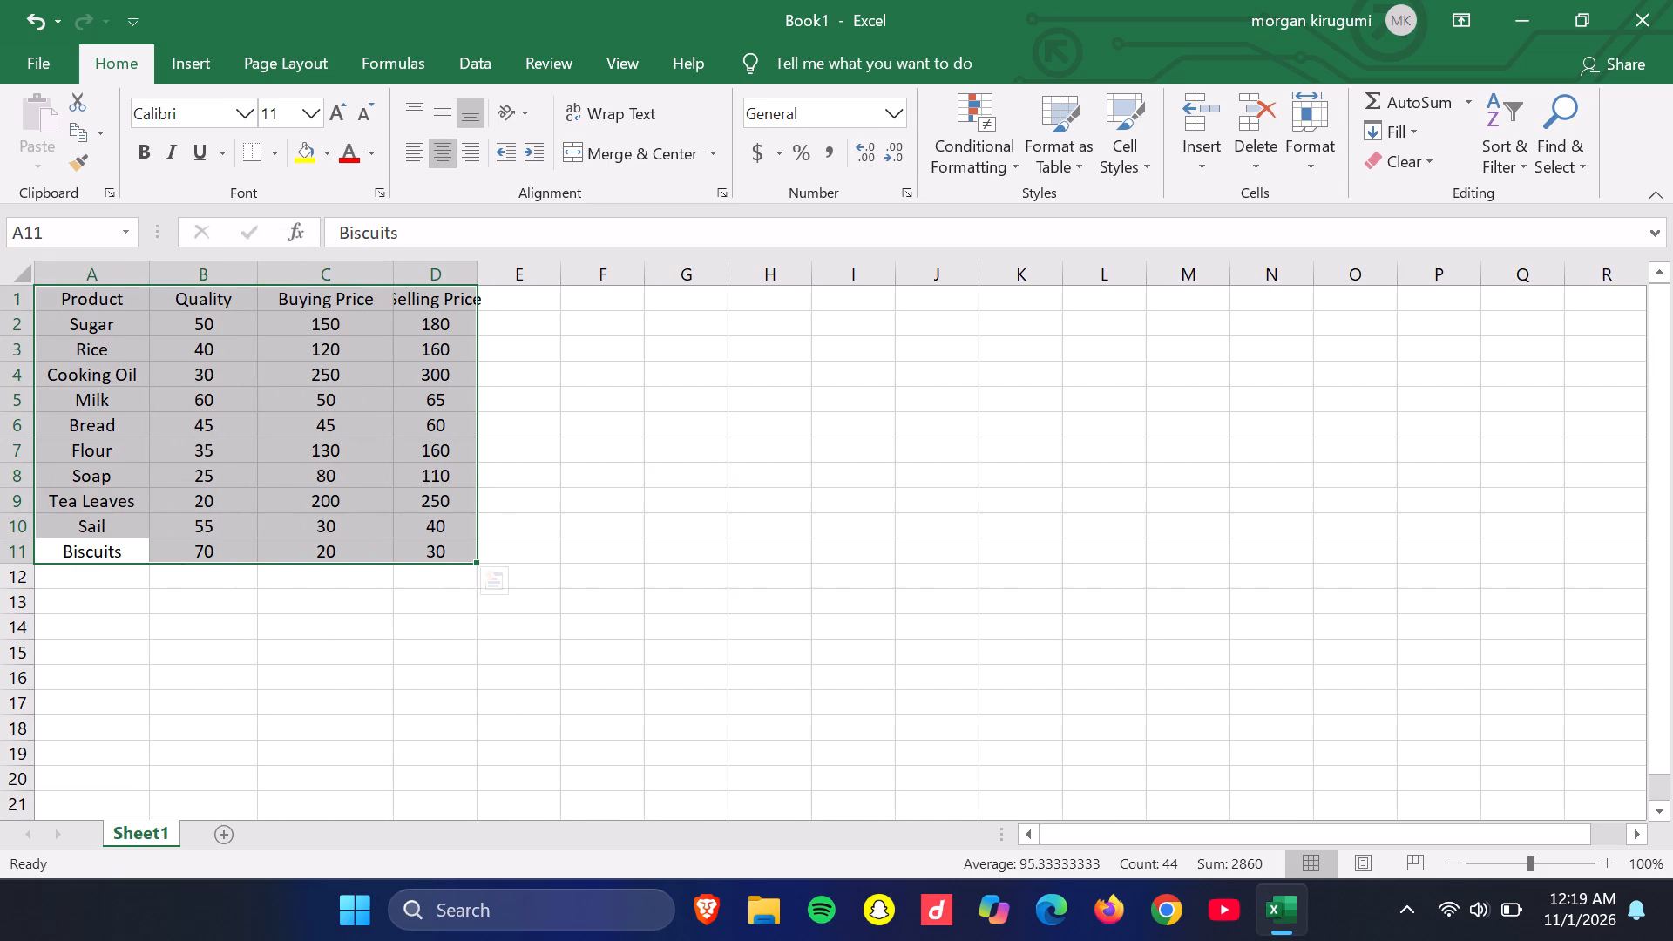
left_click_drag(471, 280, 521, 266)
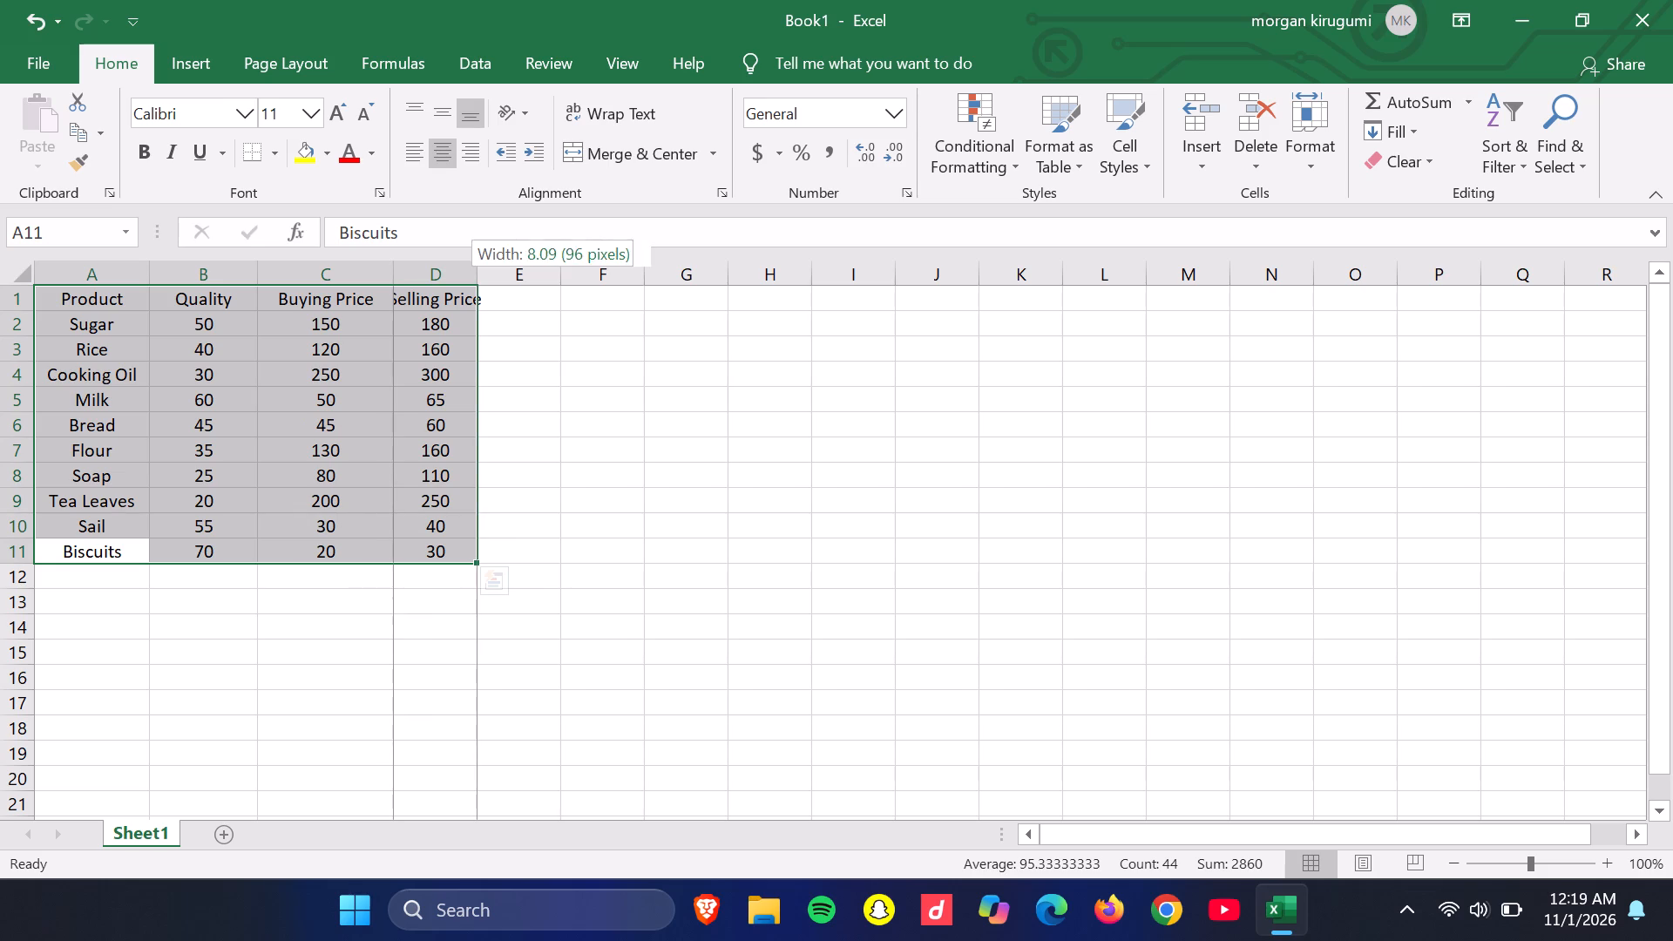
left_click_drag(521, 266, 525, 266)
left_click(191, 614)
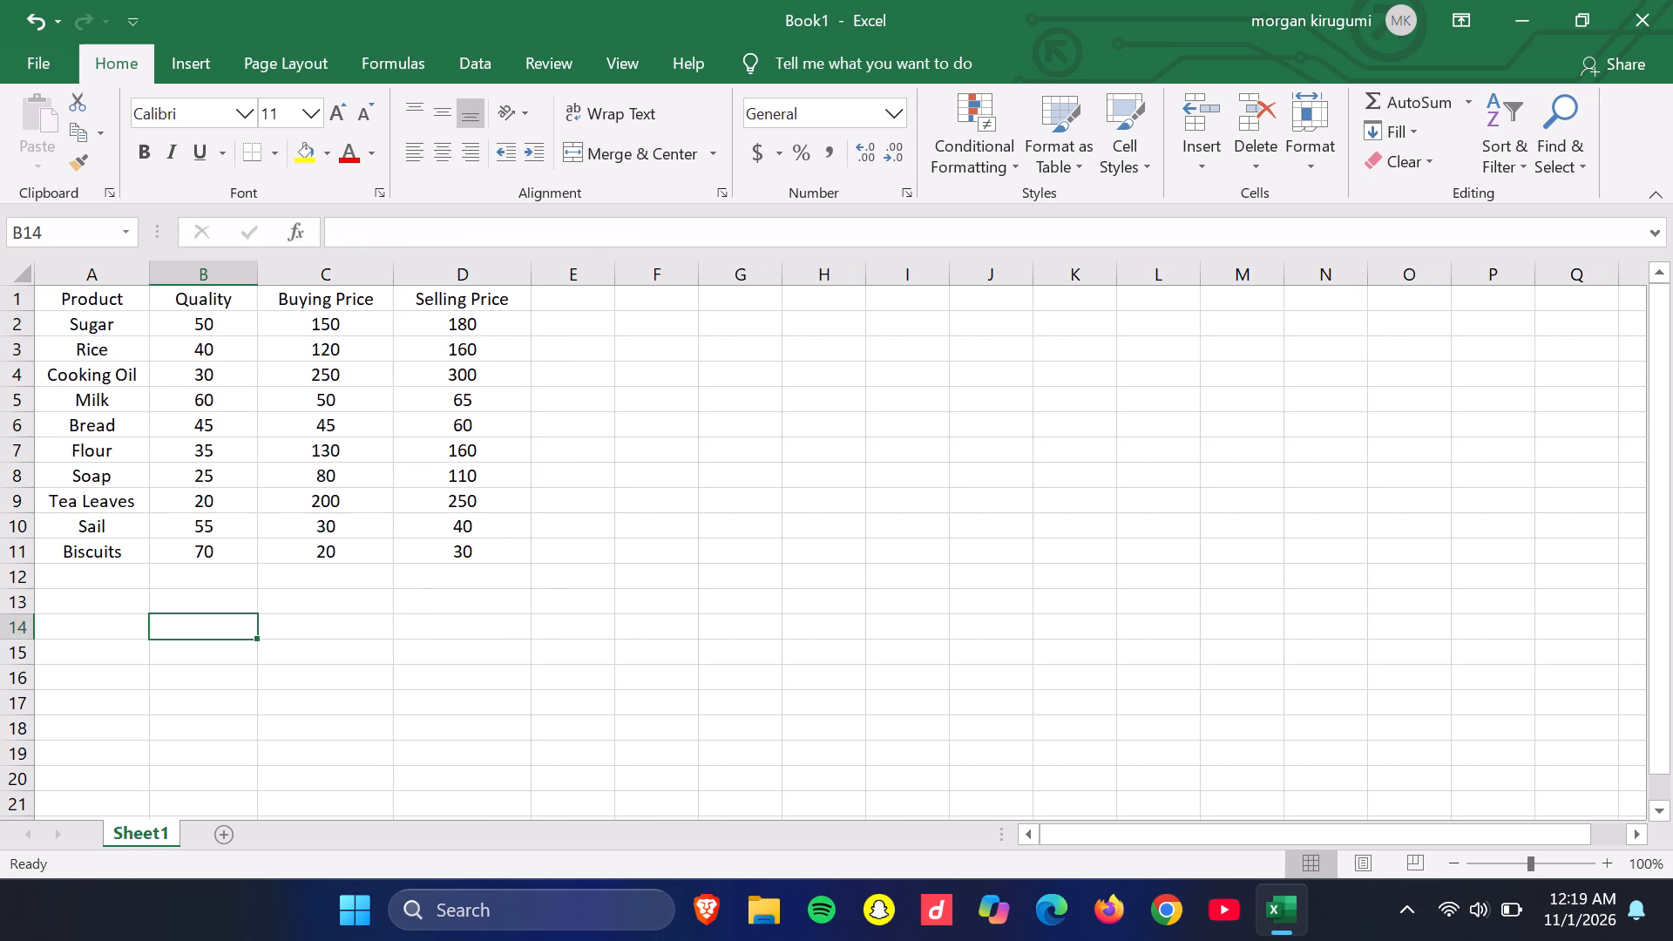
Format the header row A1:D1 with a light grey fill, bold text and a font one size larger.
left_click_drag(69, 295, 421, 286)
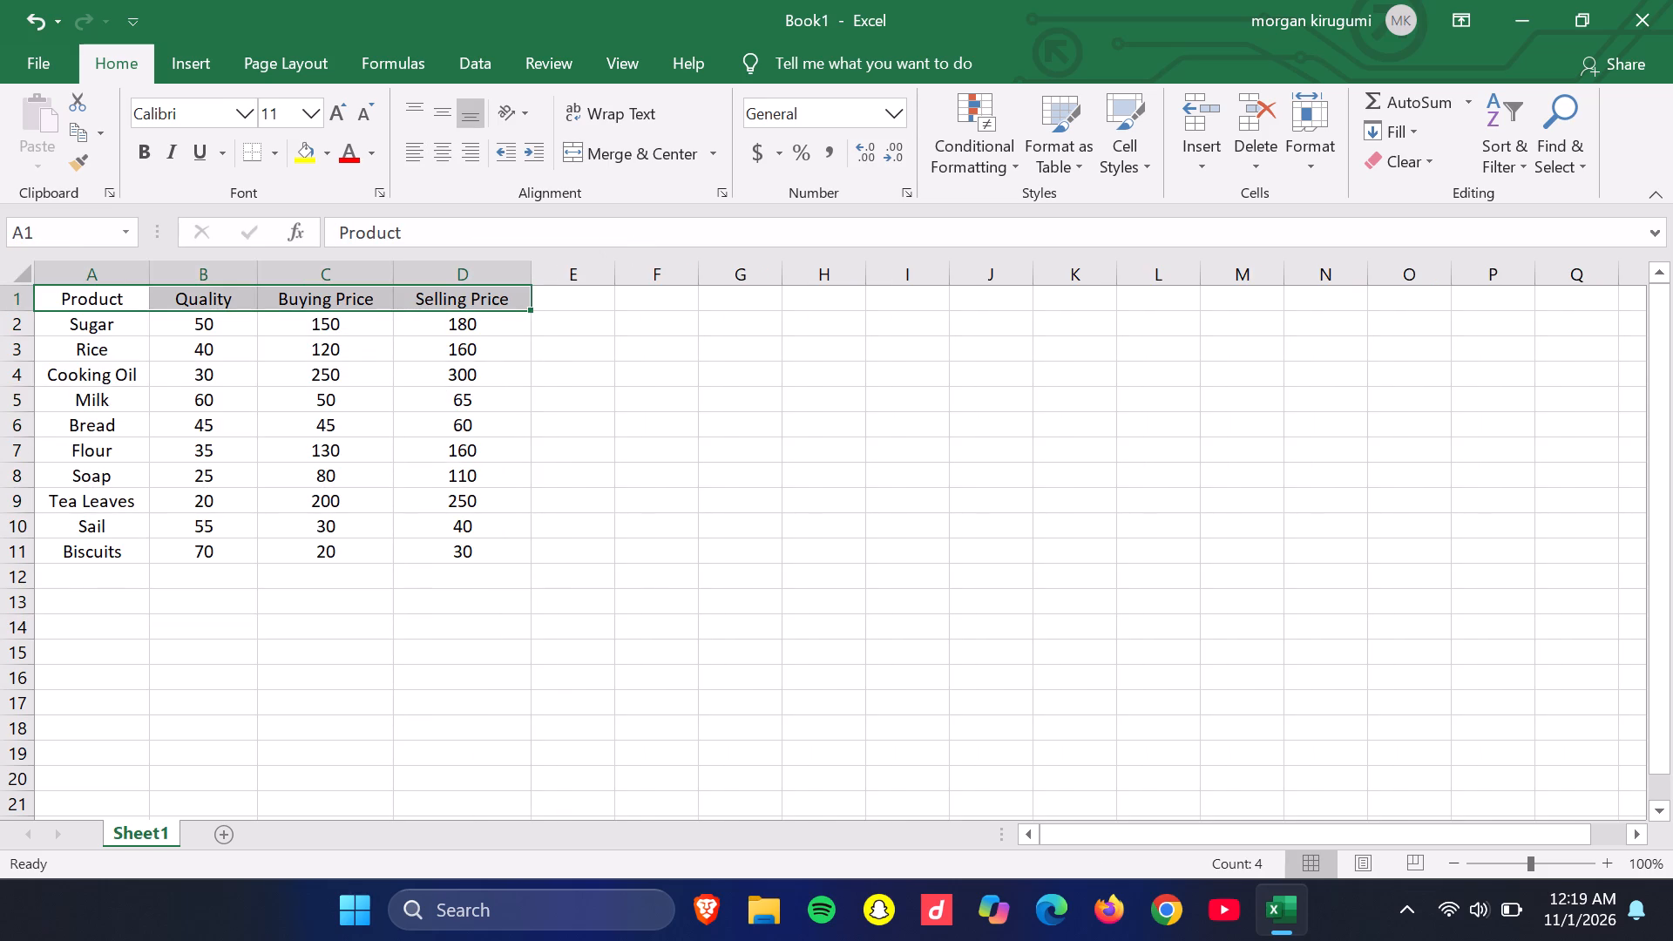
right_click(416, 299)
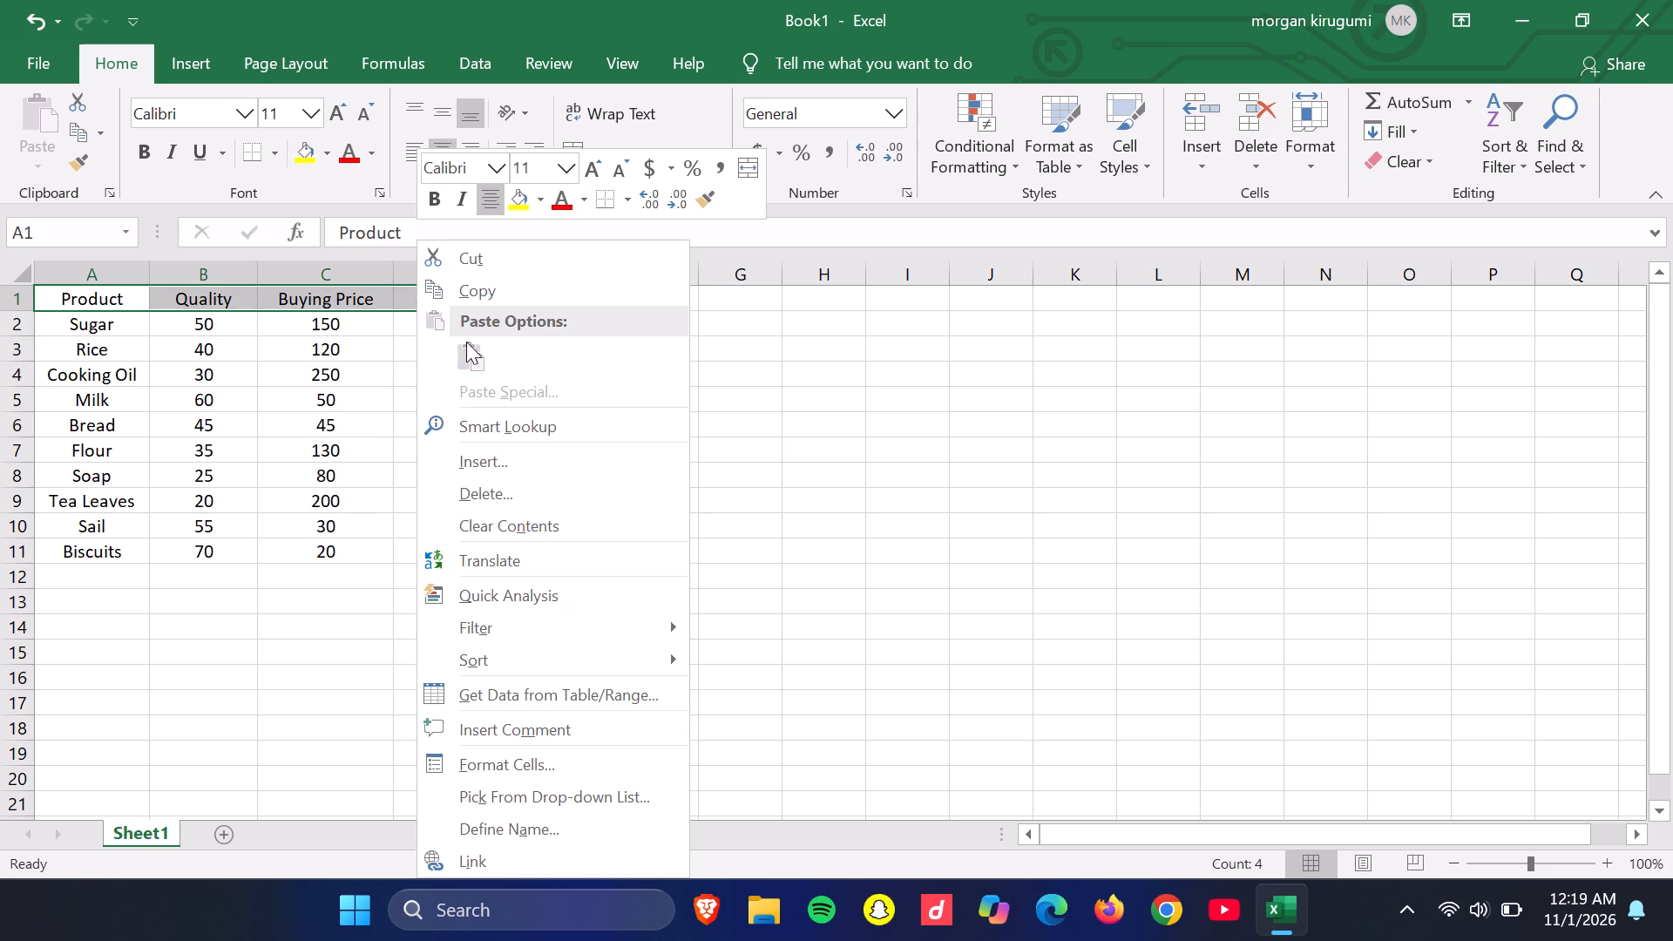
left_click(539, 194)
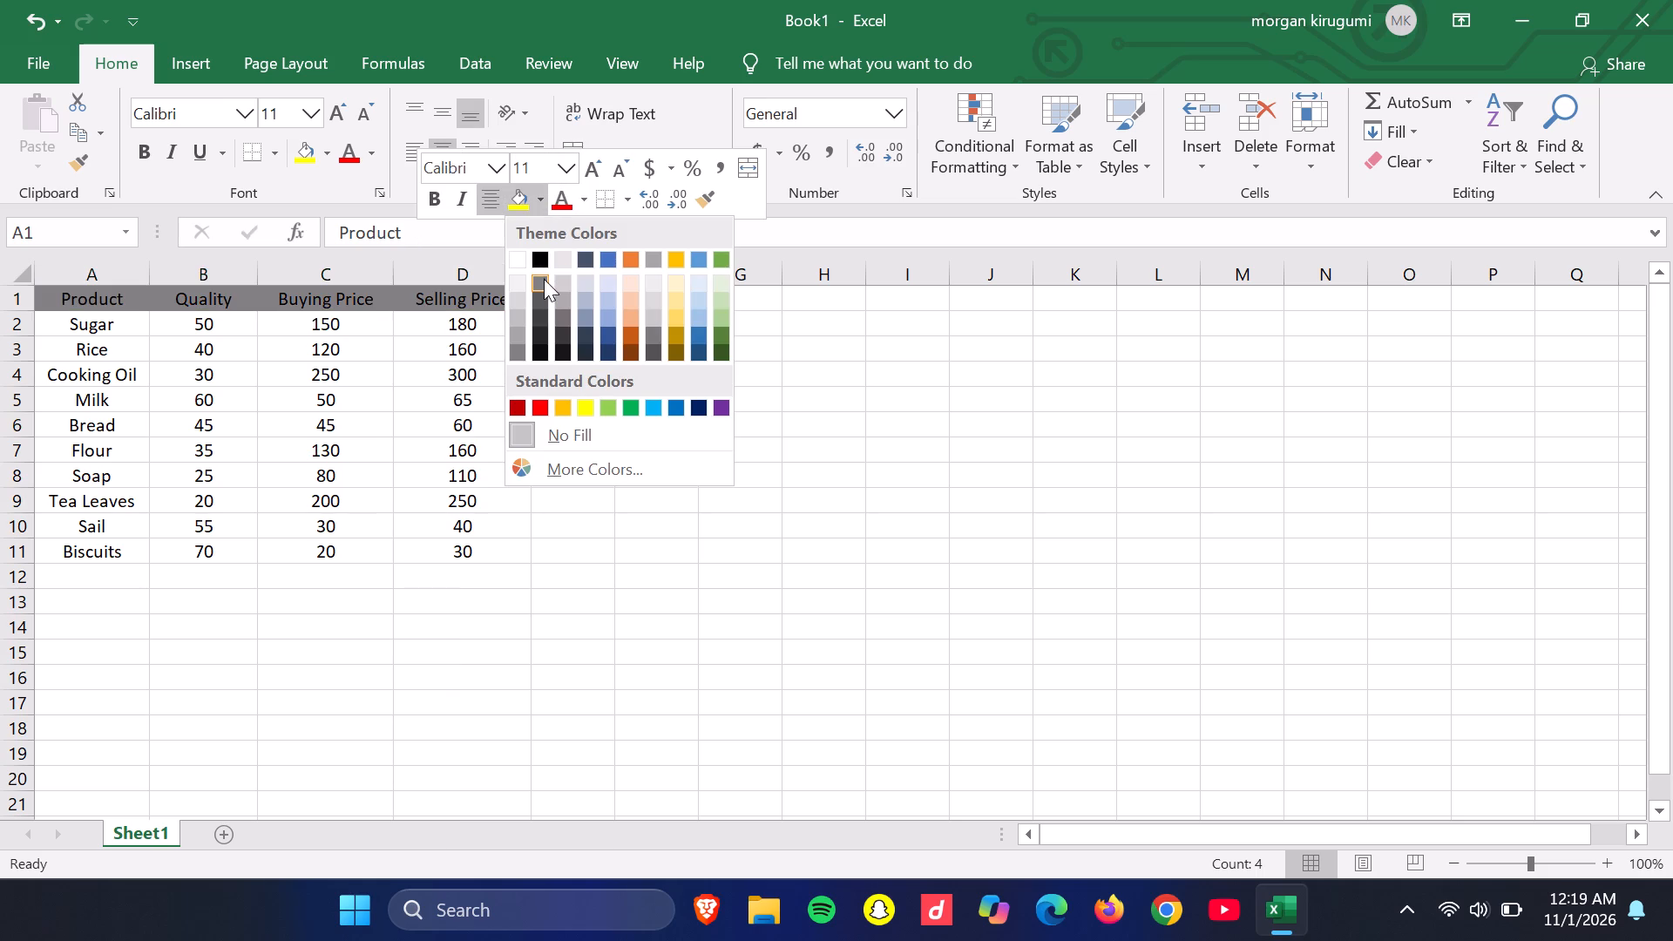
left_click(560, 291)
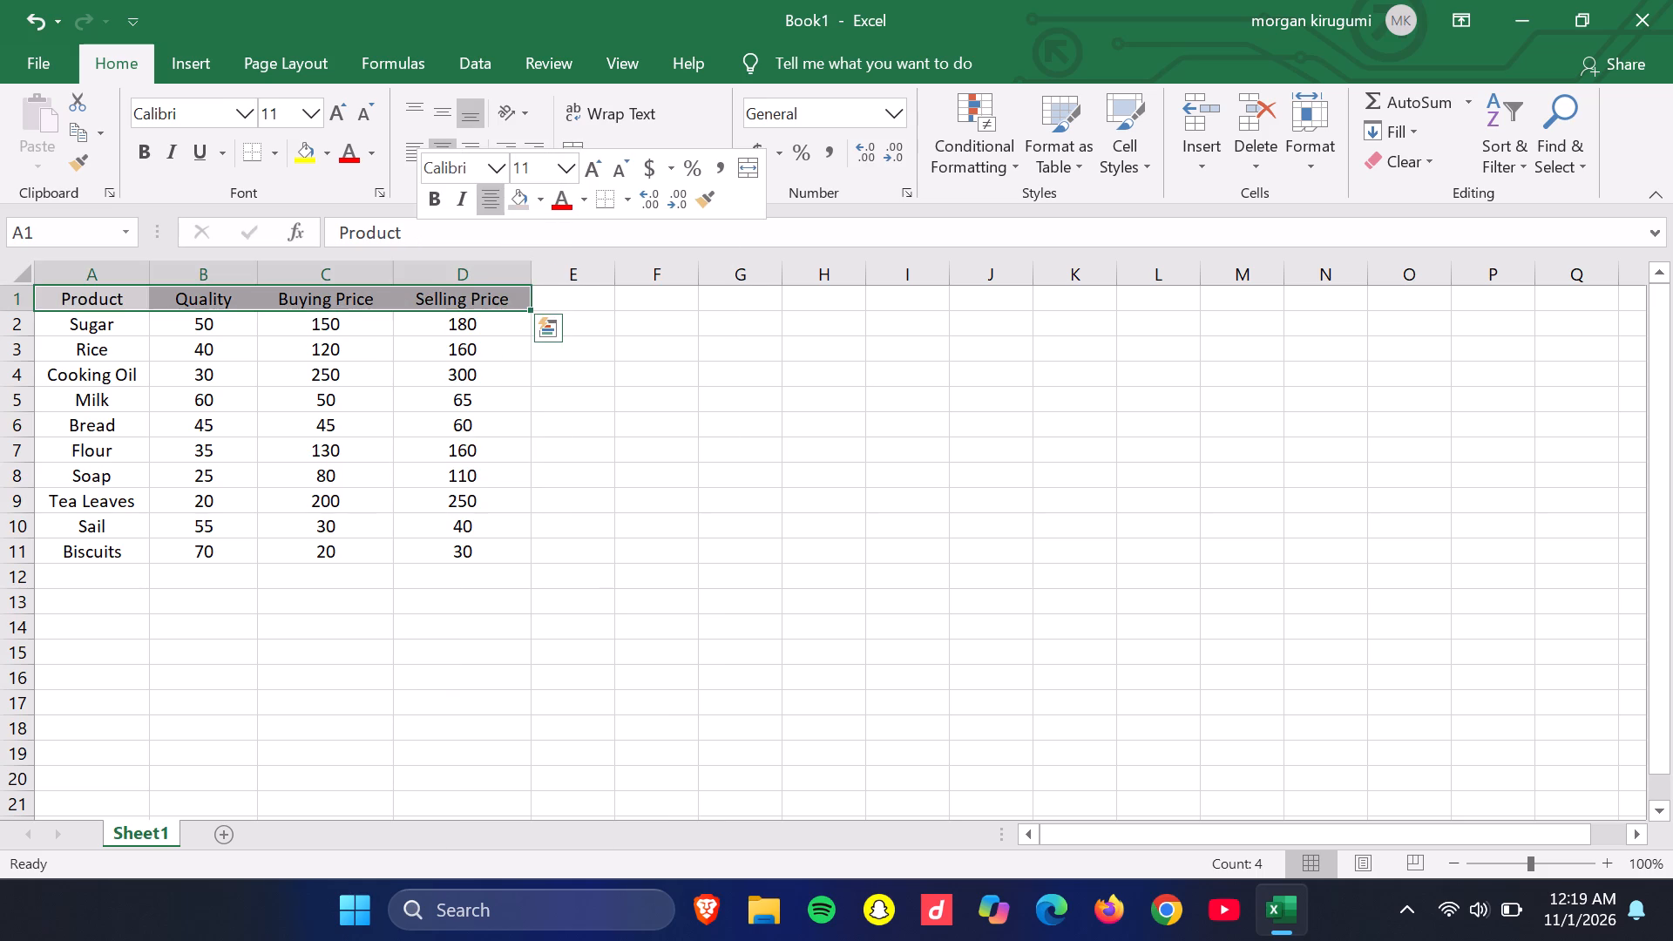
left_click(445, 198)
left_click(588, 179)
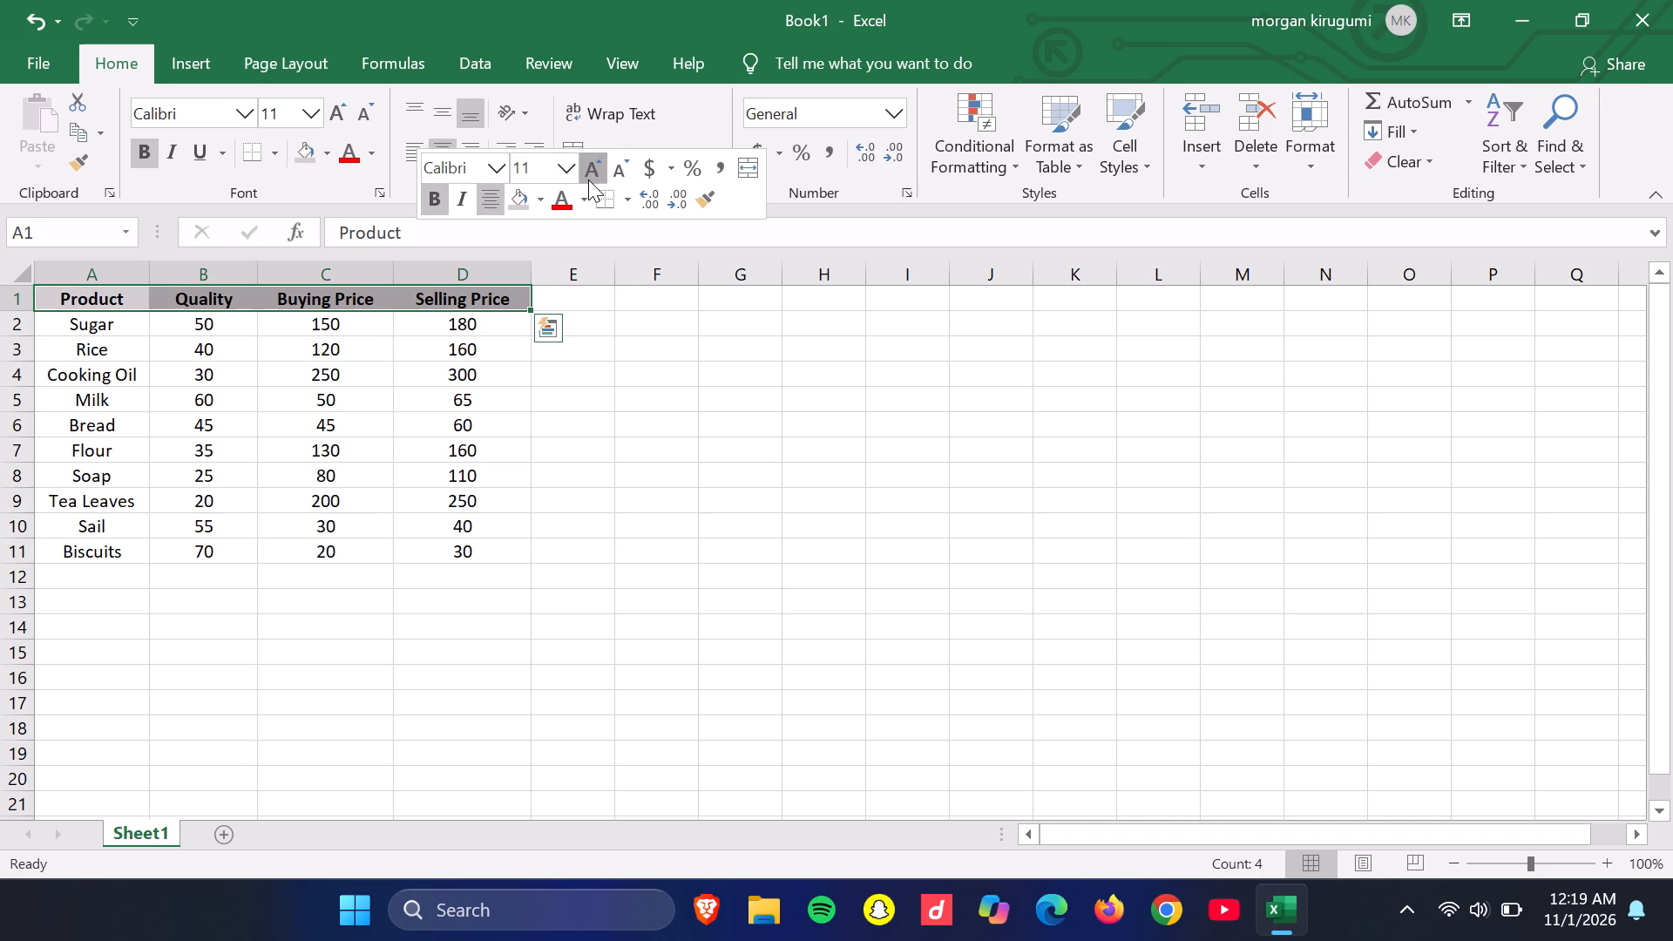
left_click(314, 620)
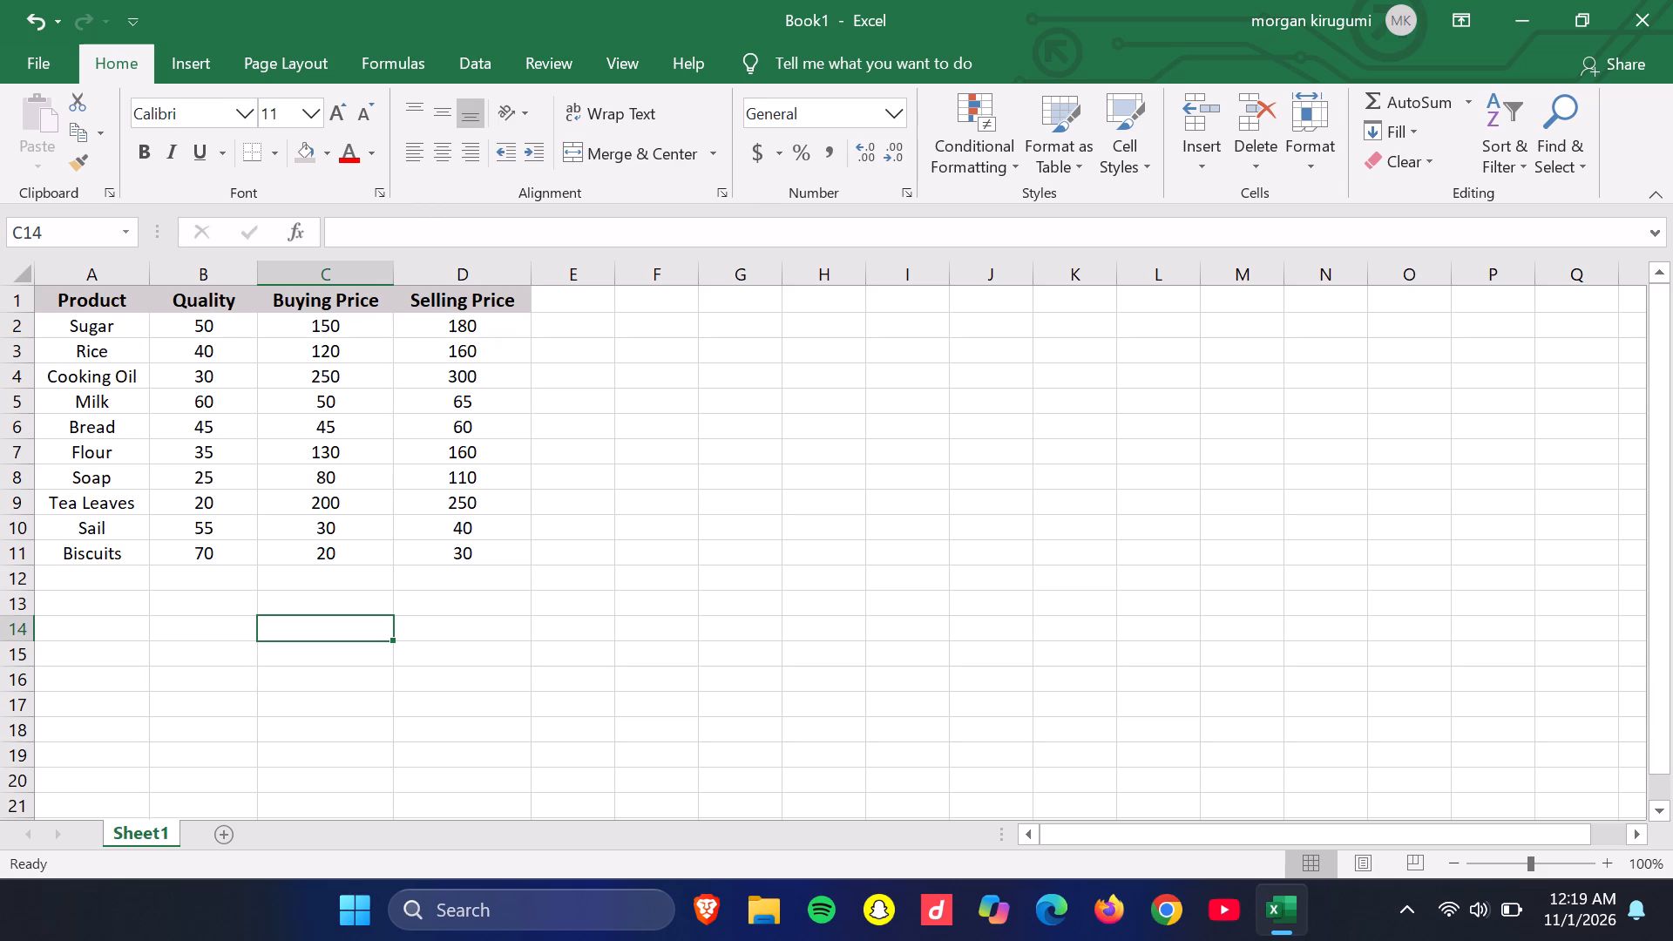
Add the headers Total Buying Cost, Total sales and Profits in E1 to G1.
left_click(569, 304)
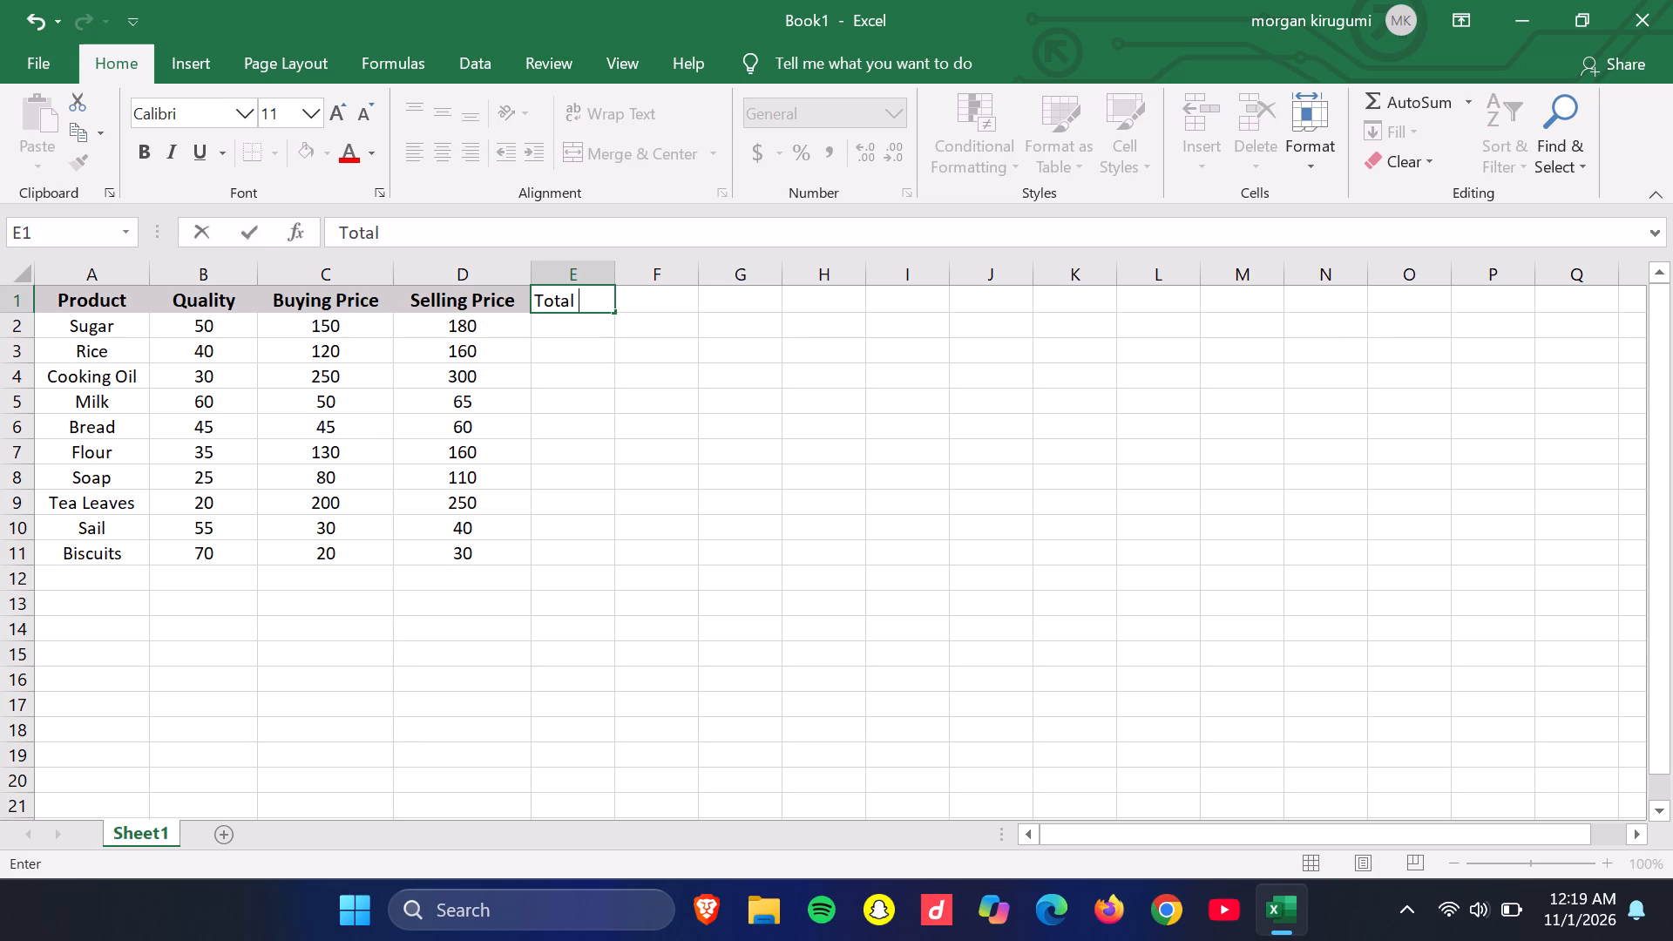
key("u")
type("ying")
key("space")
type("ost")
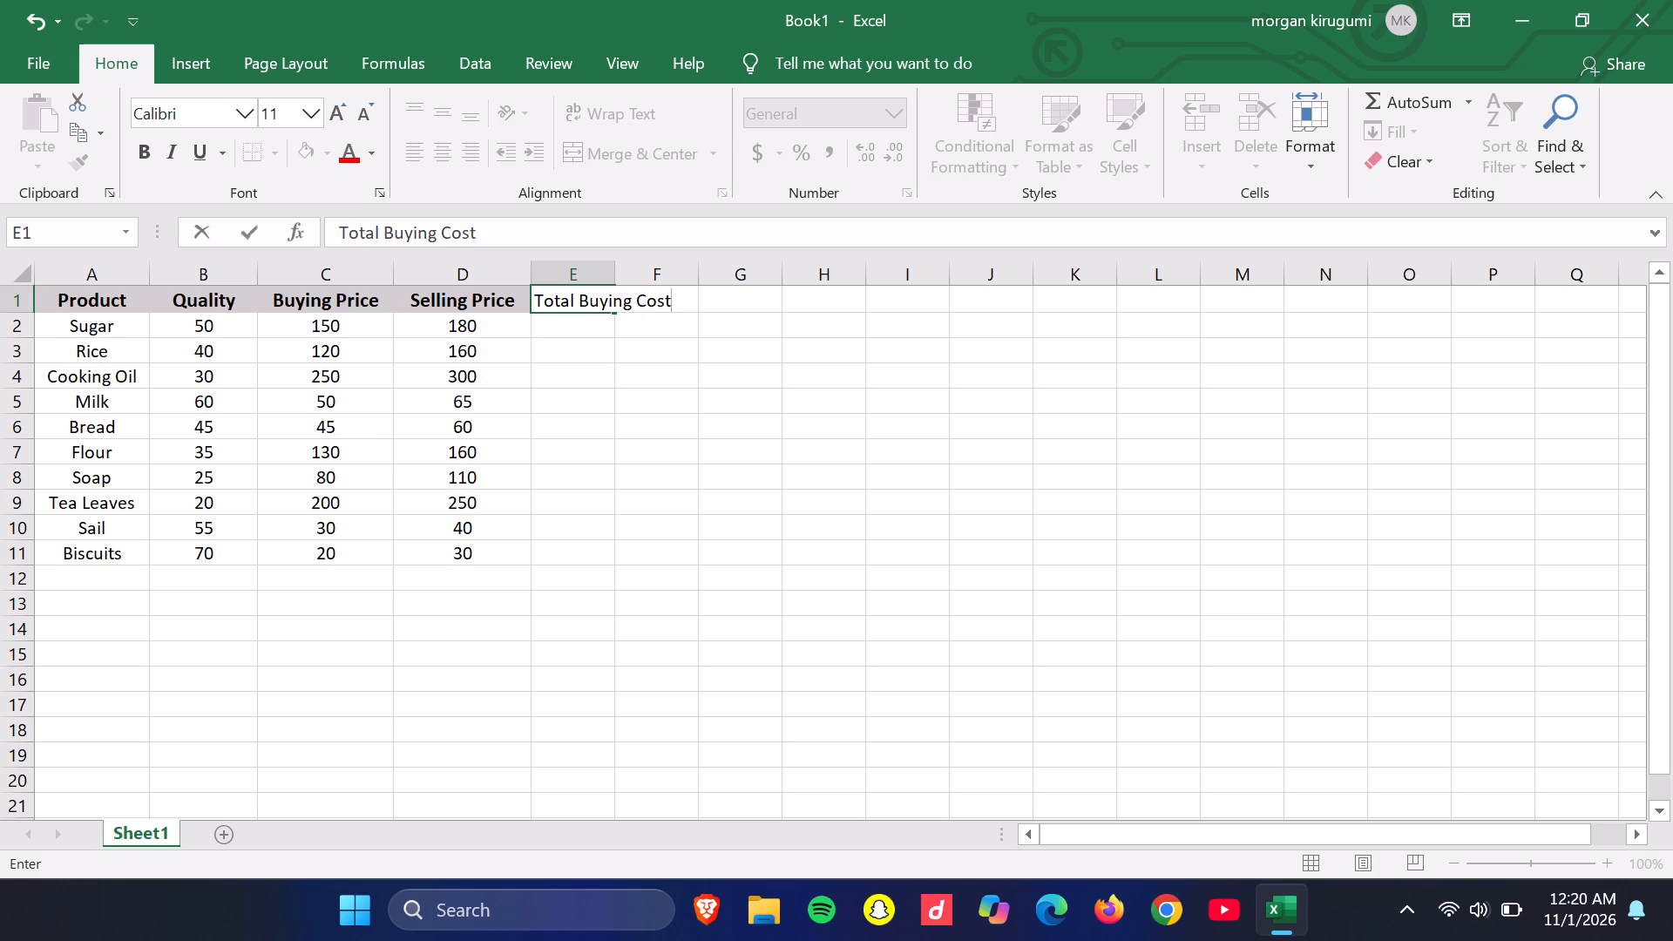
key("Right")
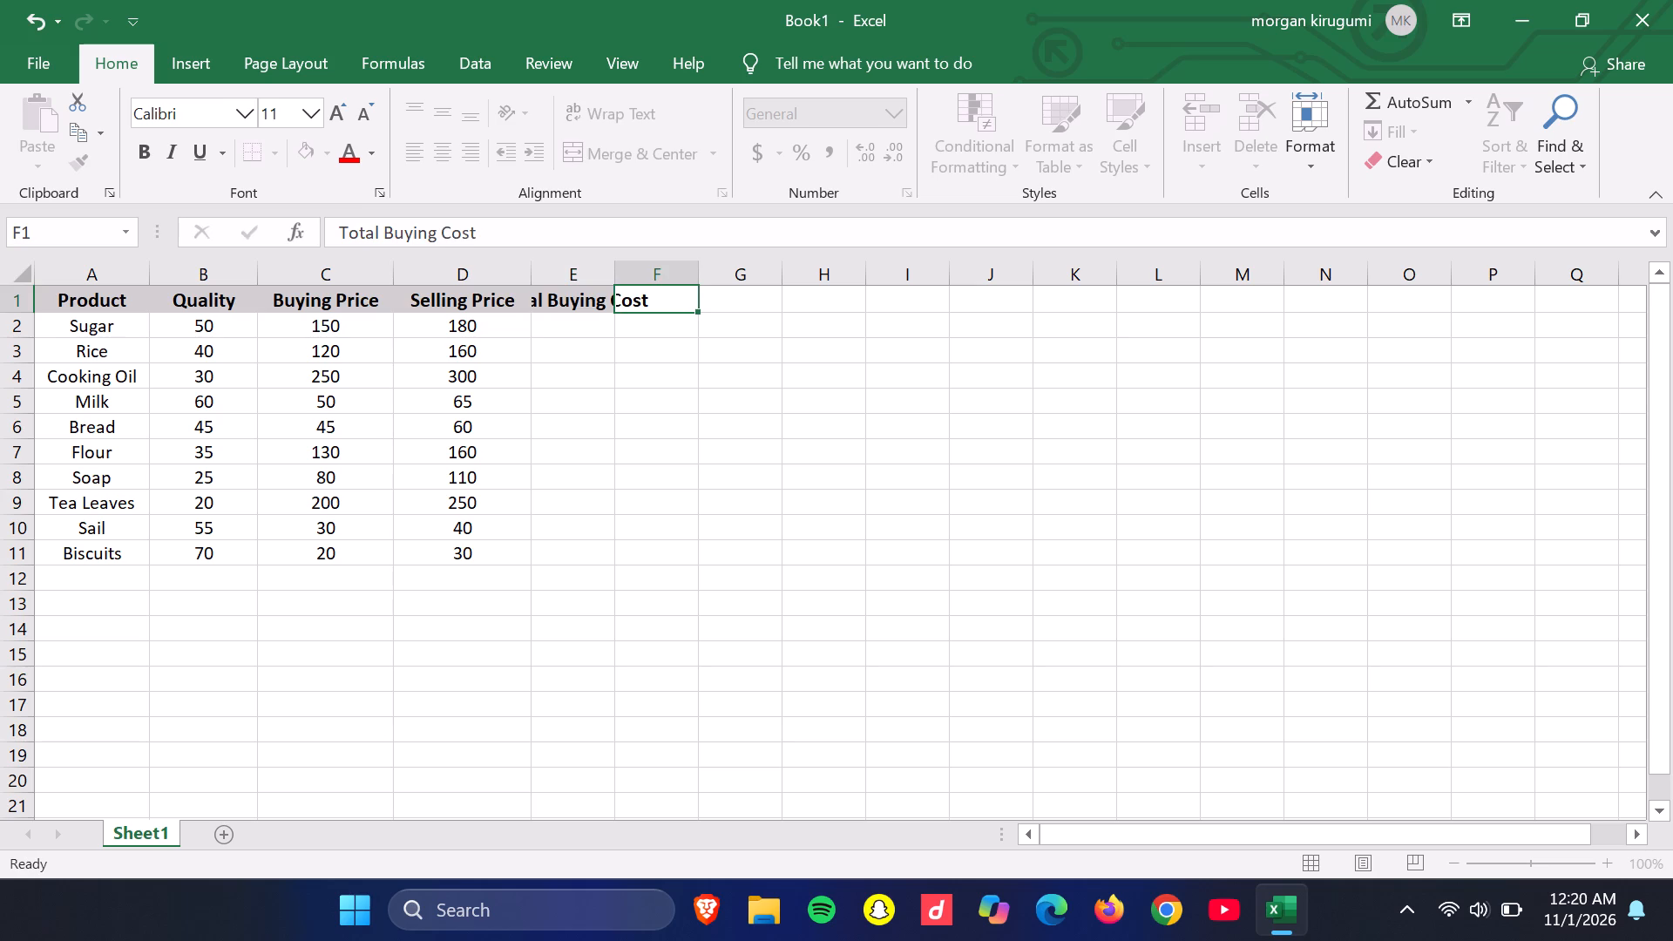
type("otal sales")
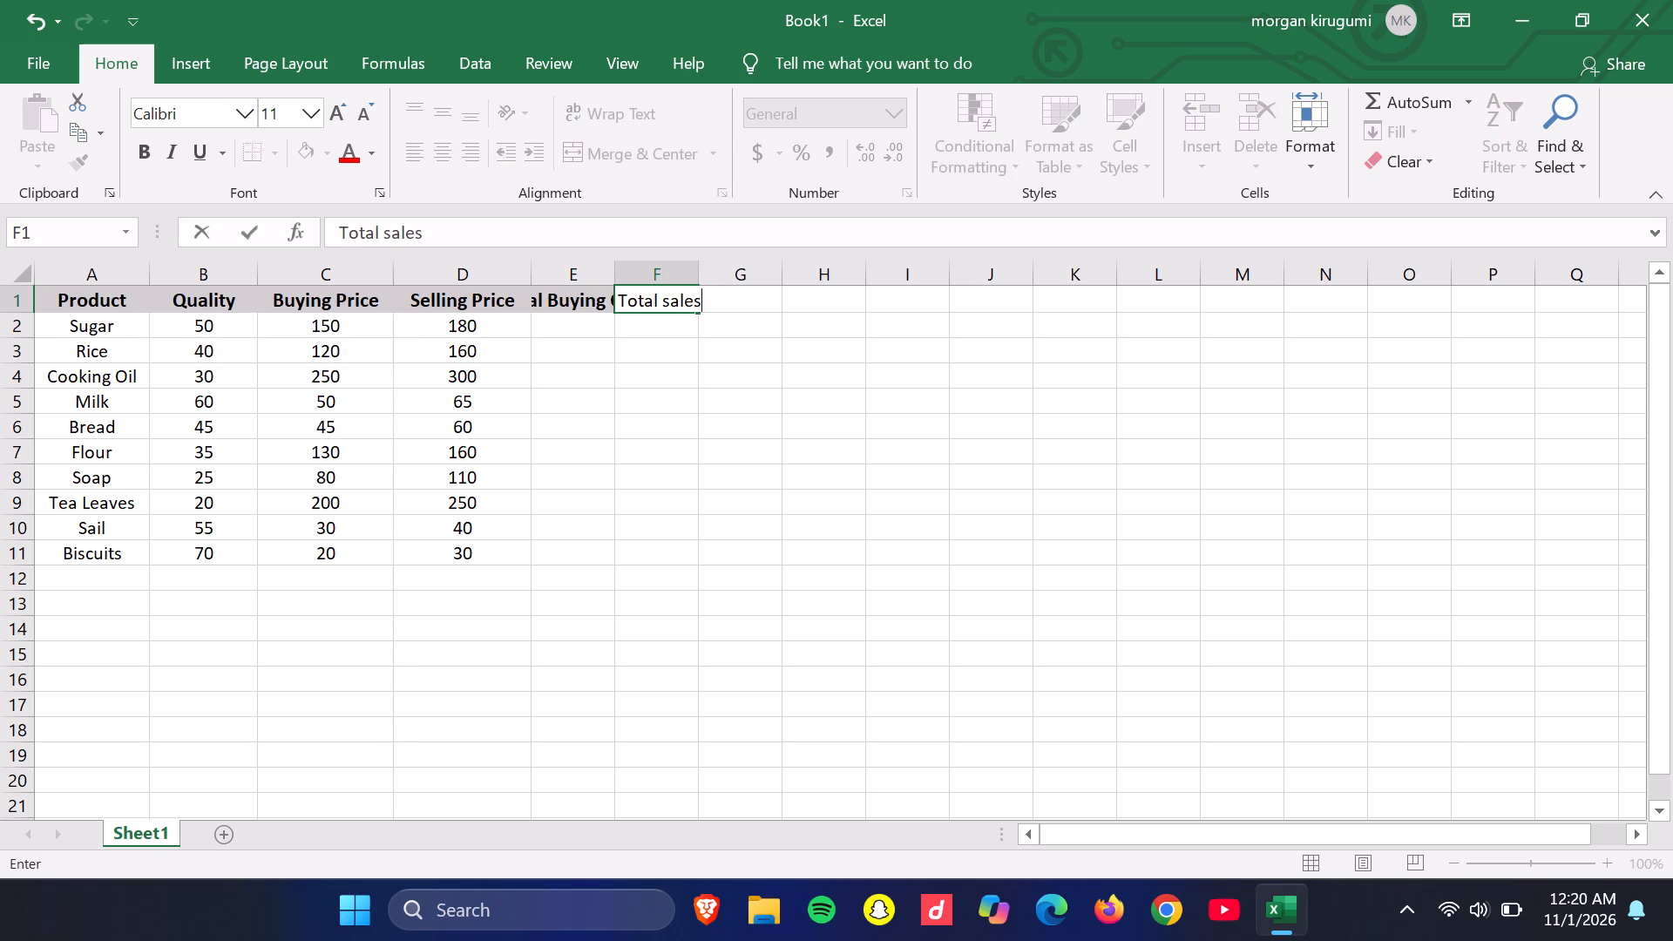
key("Right")
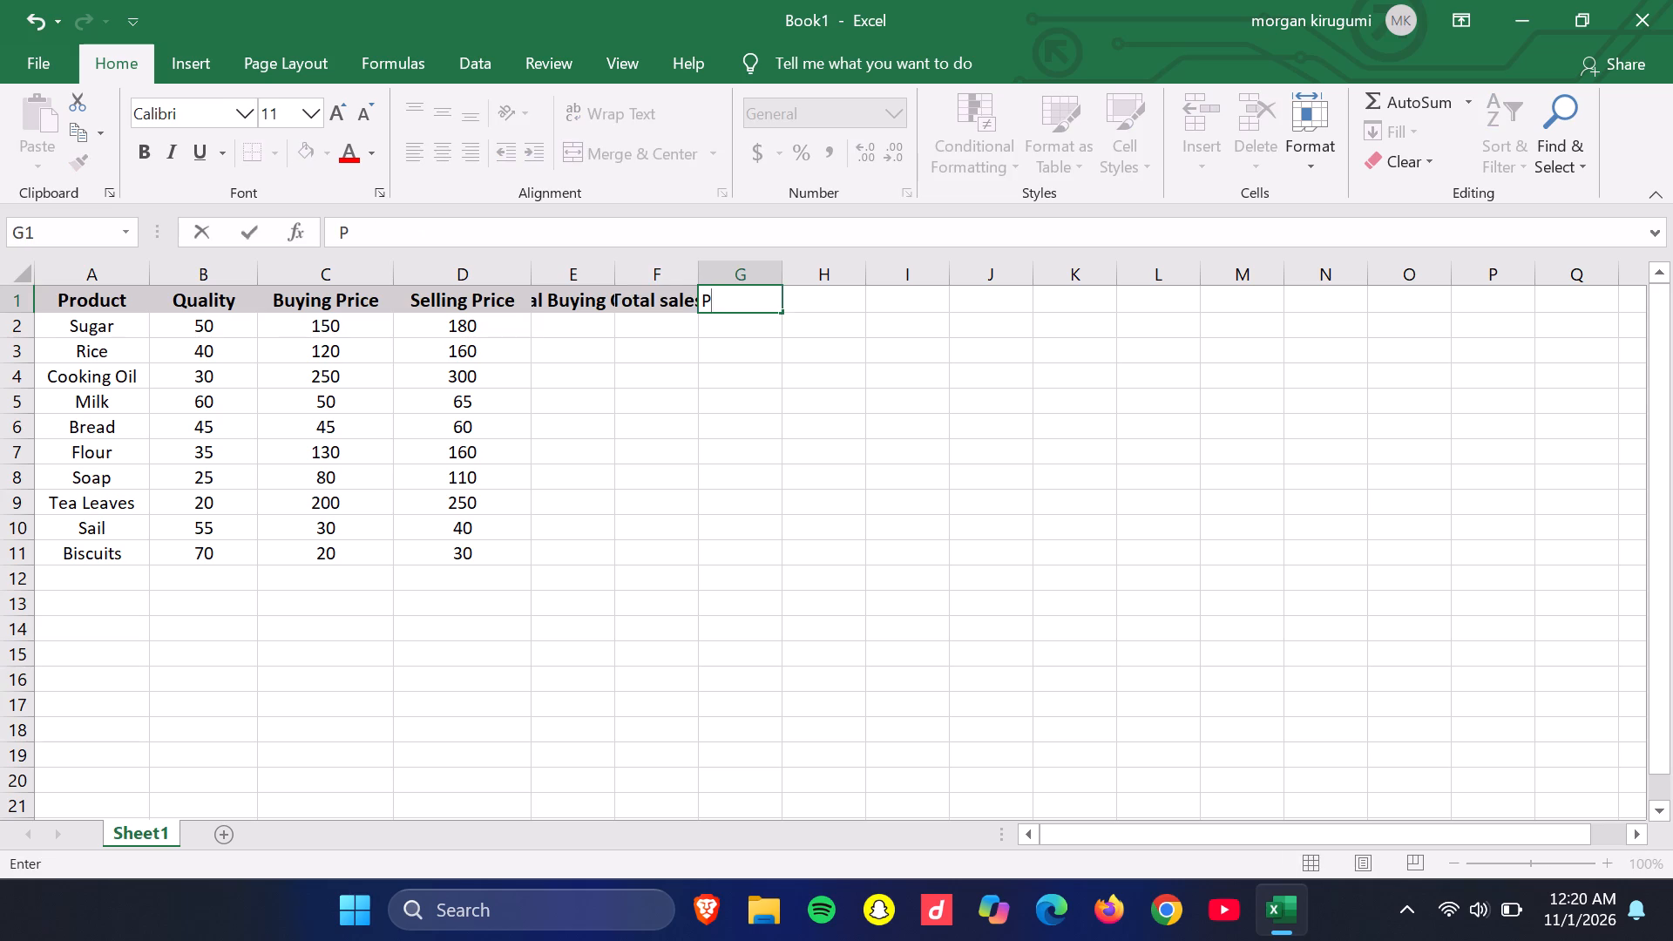
type("rofi")
type("ts")
key("Right")
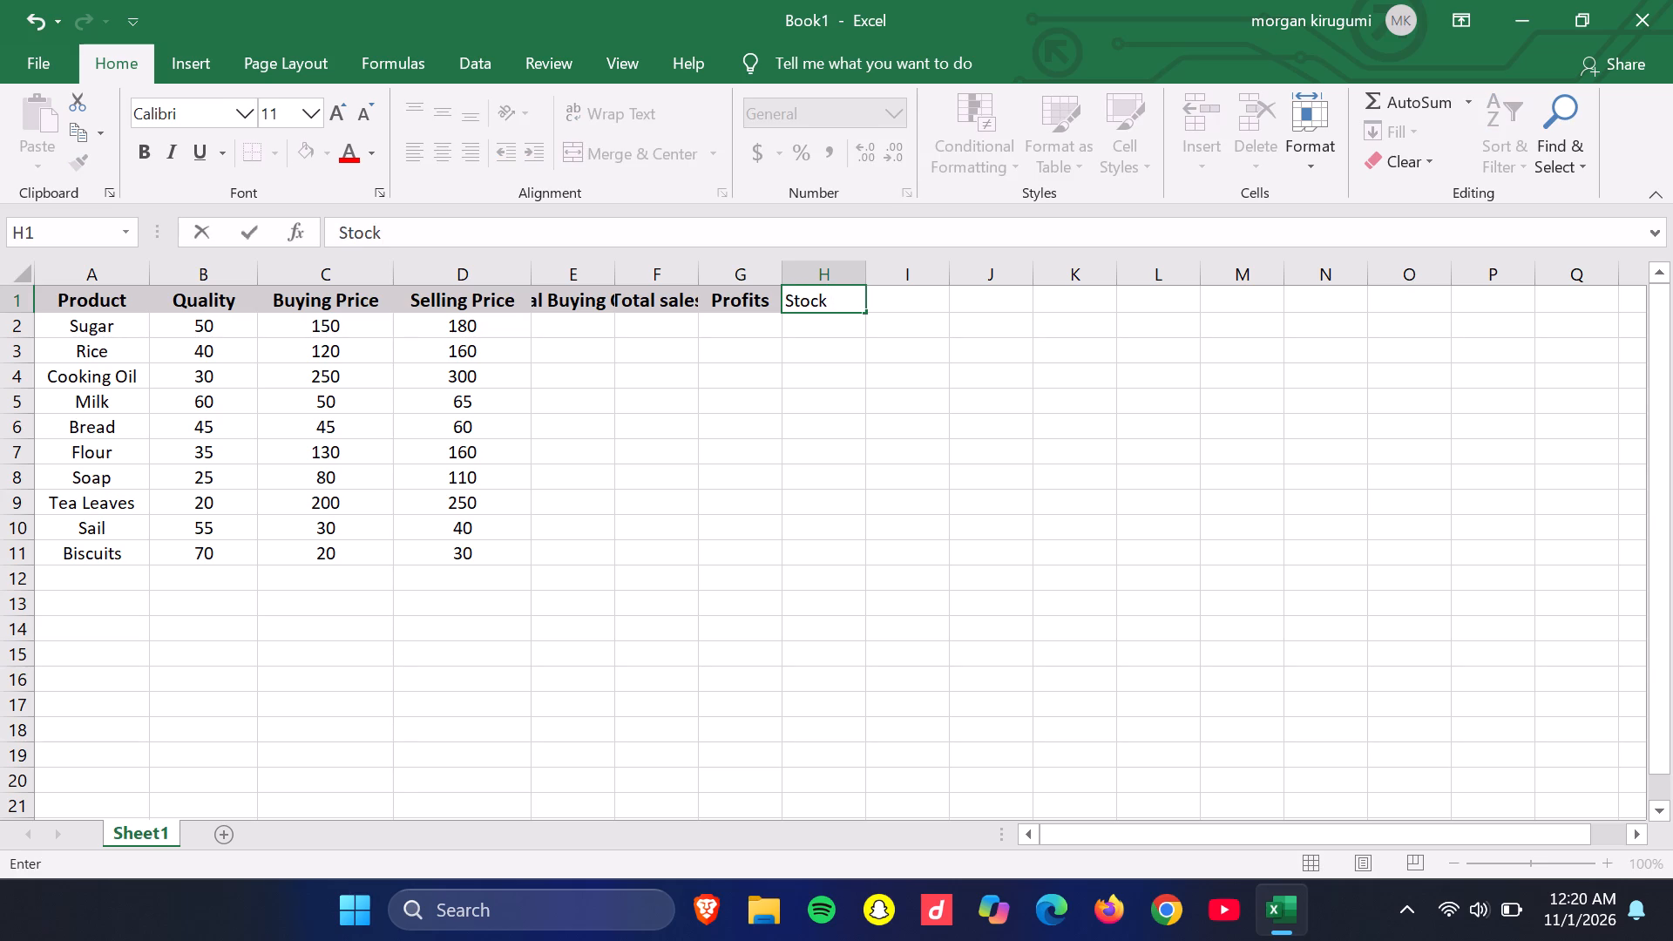
Add the headers Stock Status and Profit Margin in H1 and I1.
type("ta")
type("tus")
key("Right")
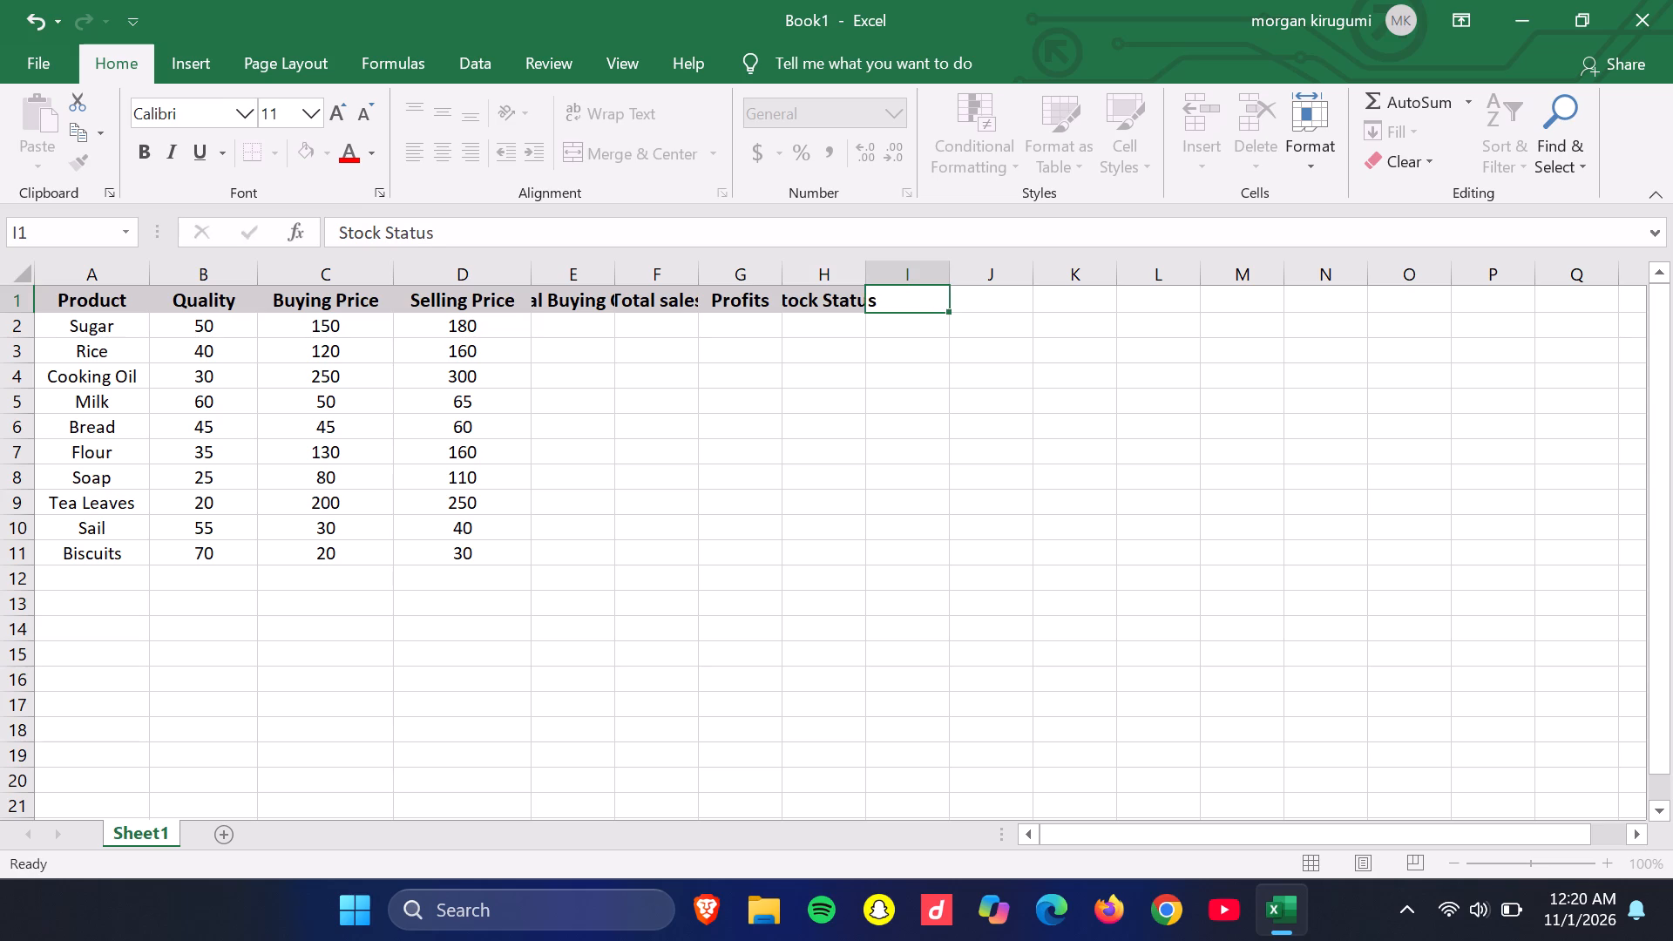
key("p")
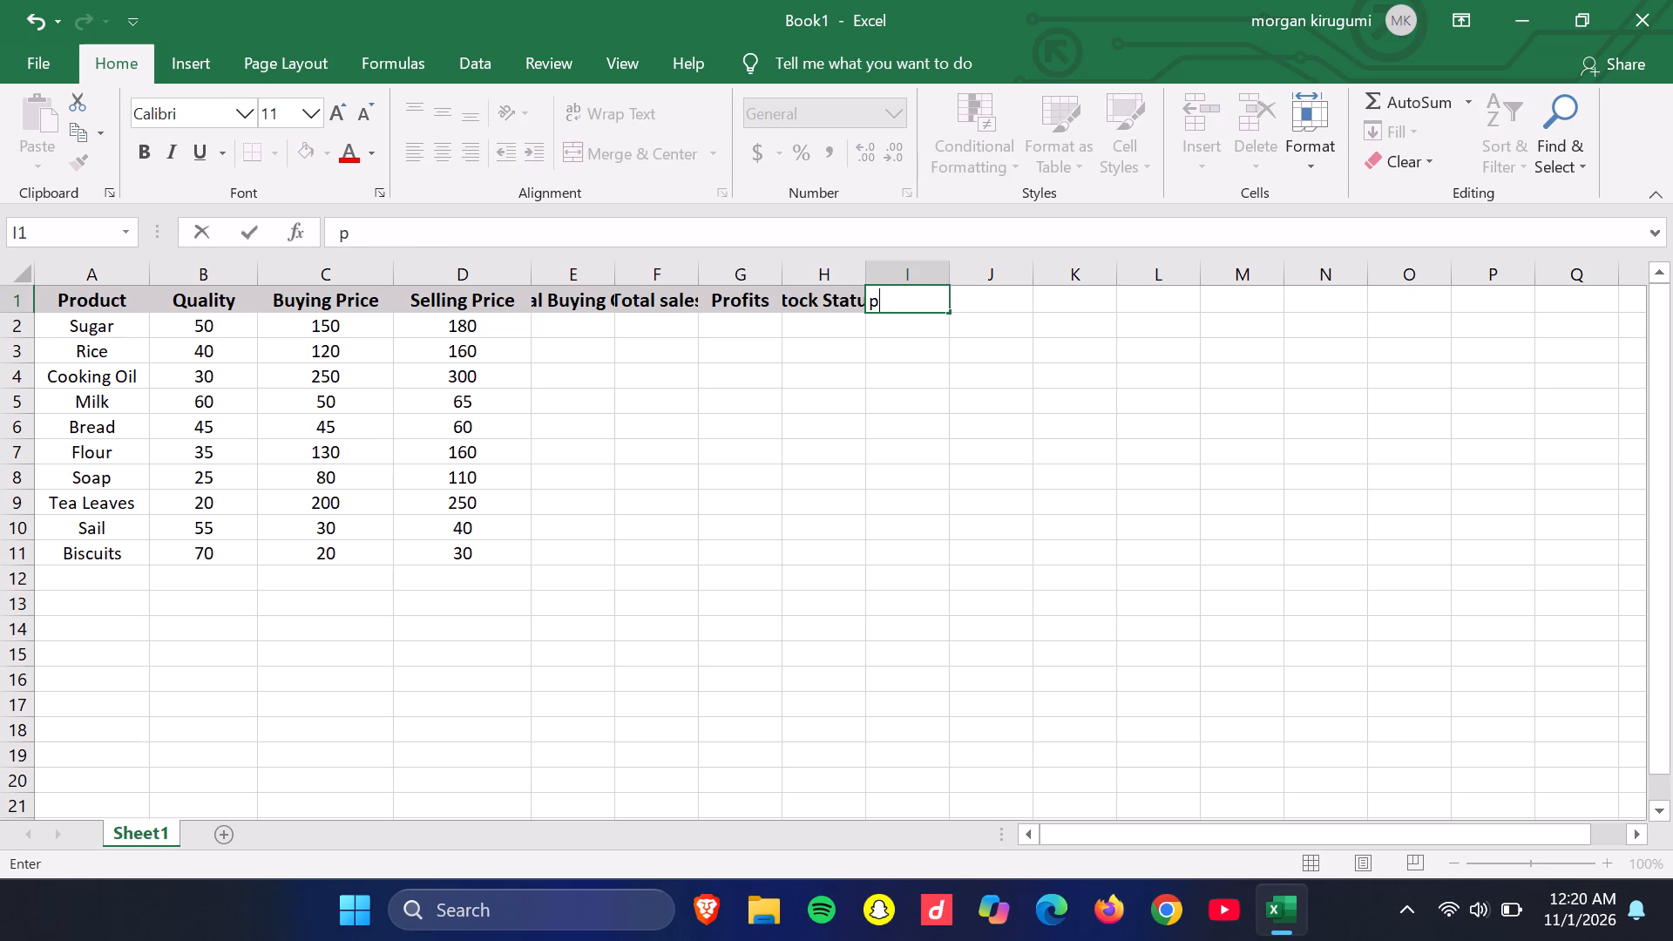
key("BackSpace")
type("rofit")
key("space")
type("ar")
type("gin")
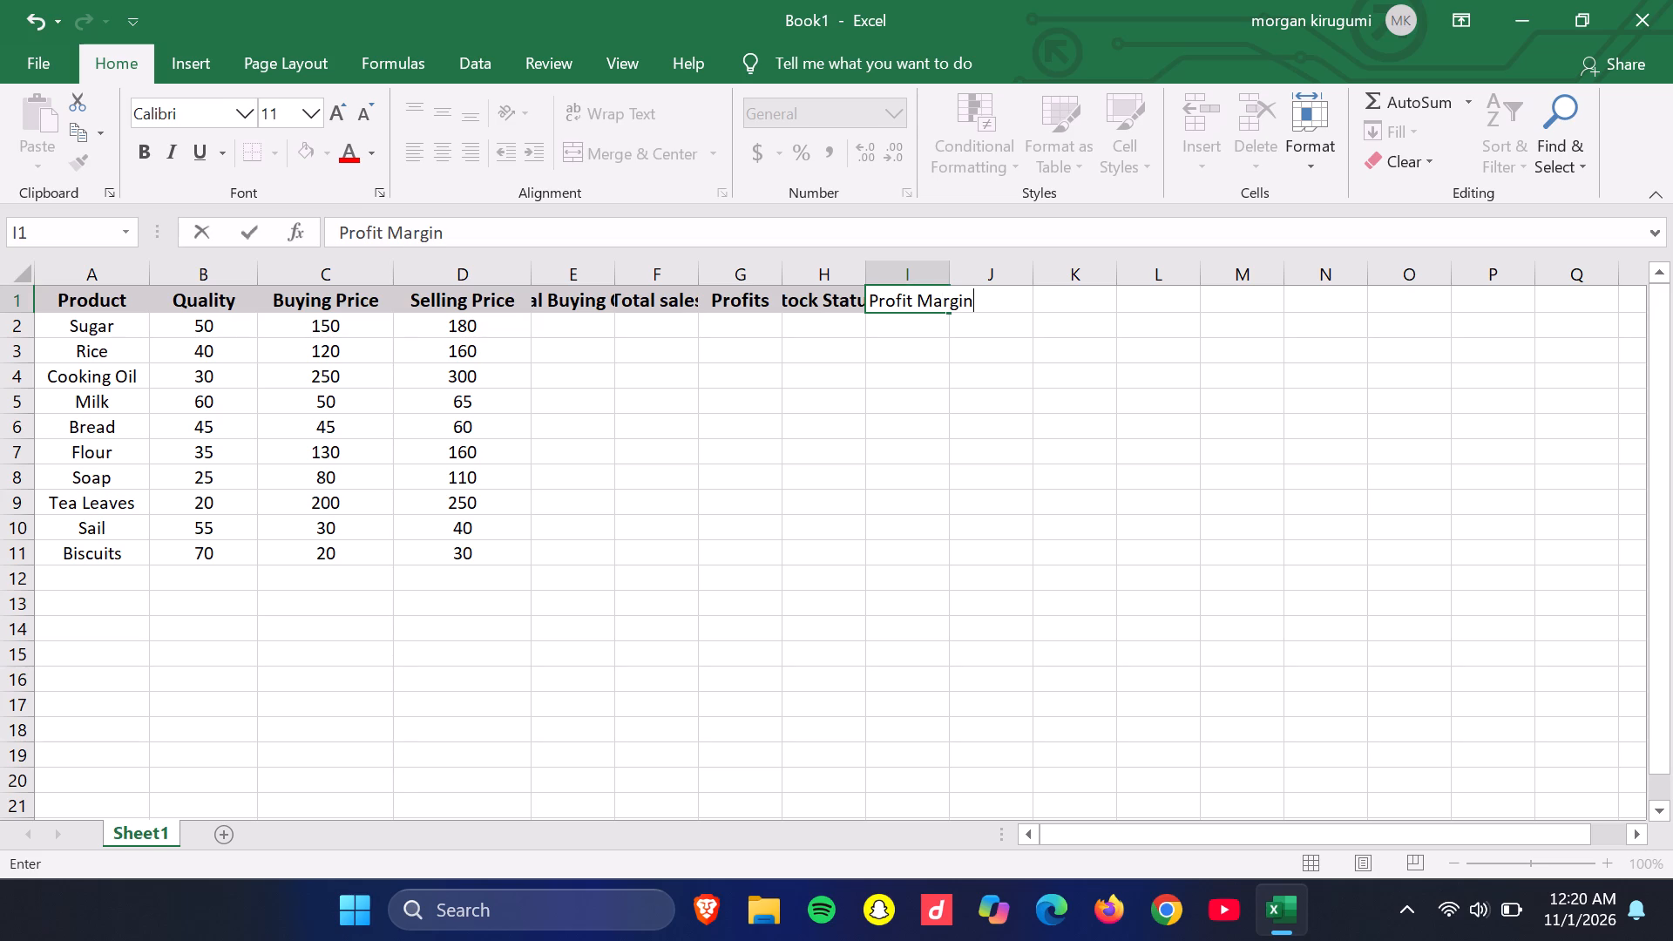
key("Right")
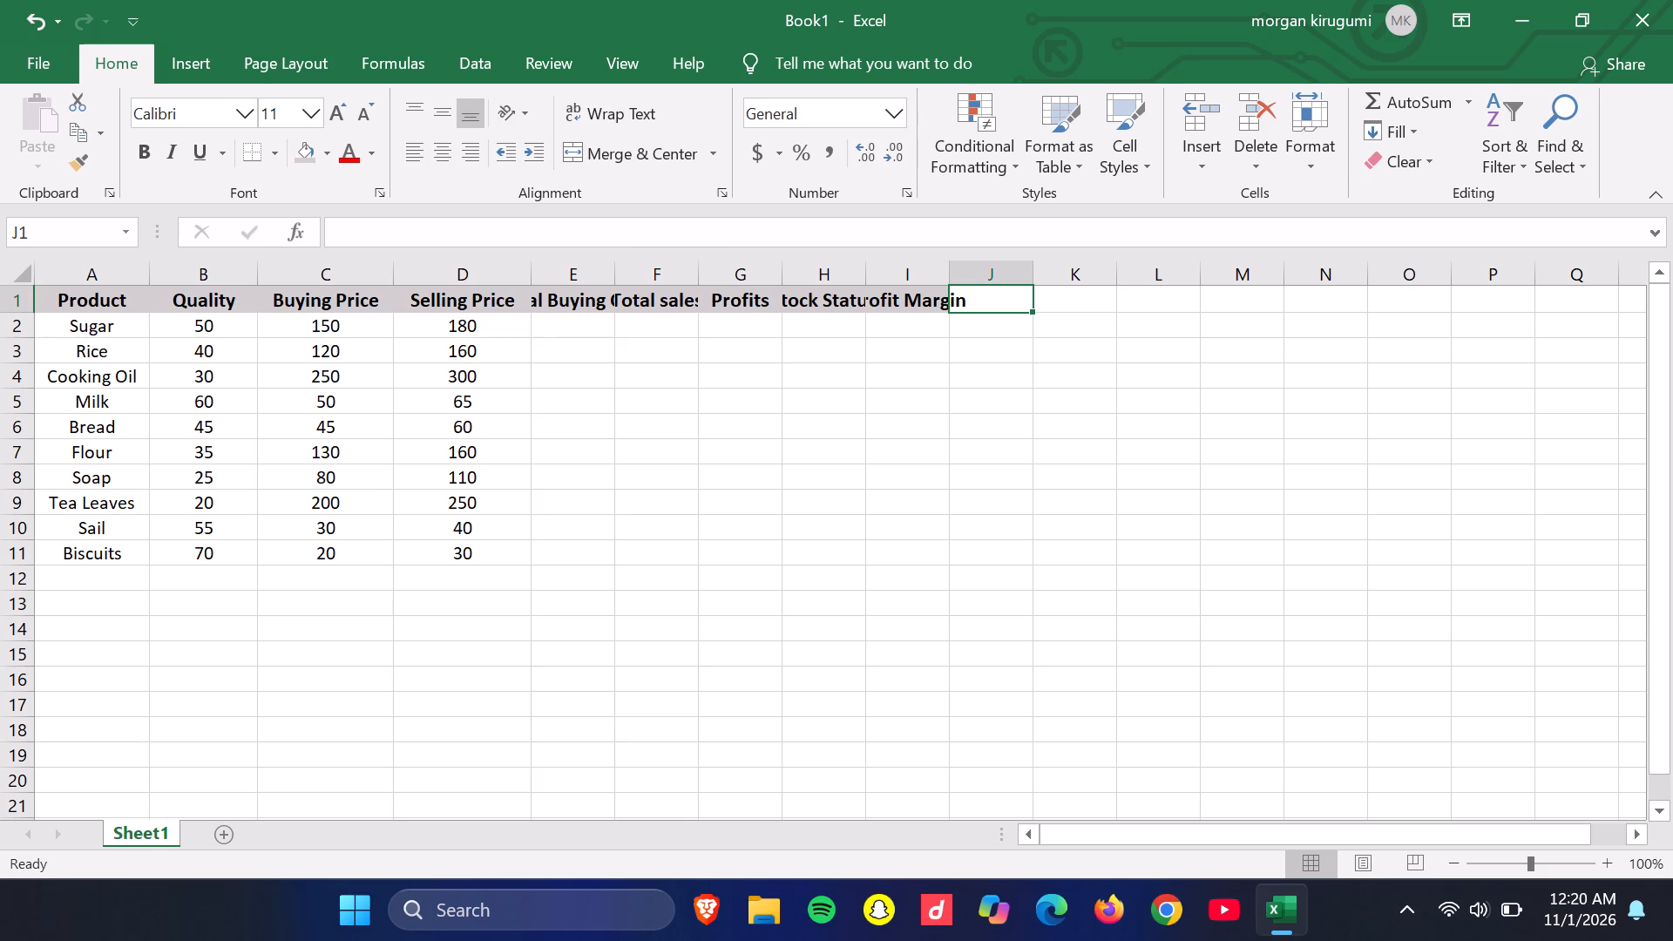
Widen columns E to I so the headers from Total Buying Cost to Profit Margin fit.
left_click_drag(612, 268, 673, 279)
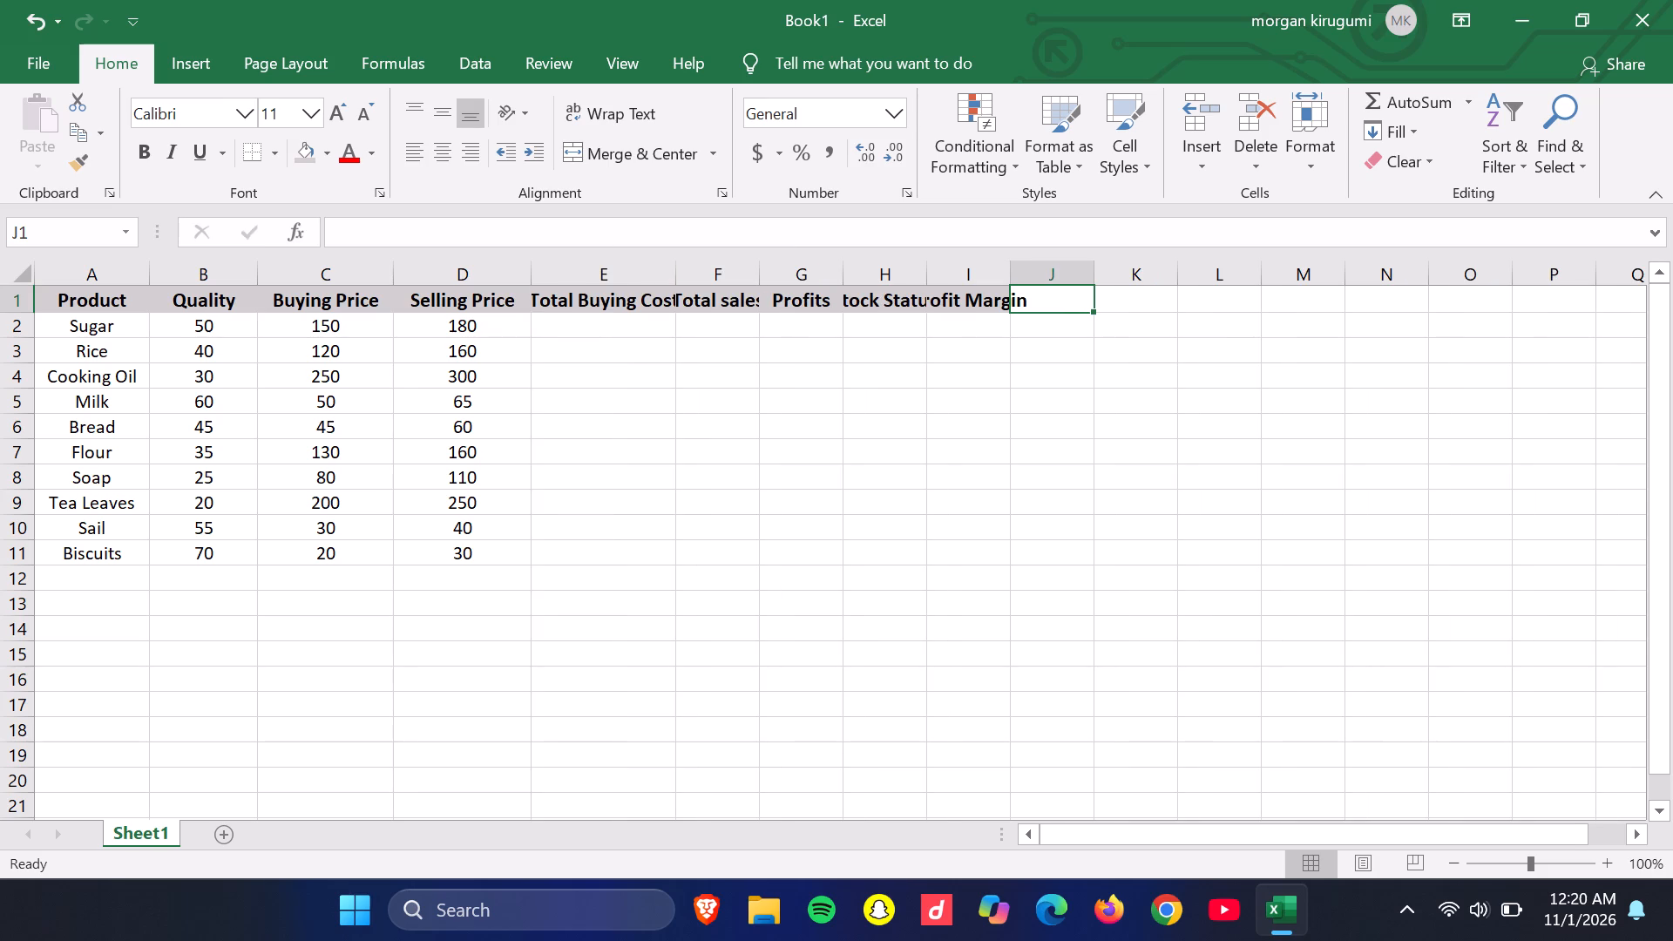
left_click_drag(672, 268, 701, 274)
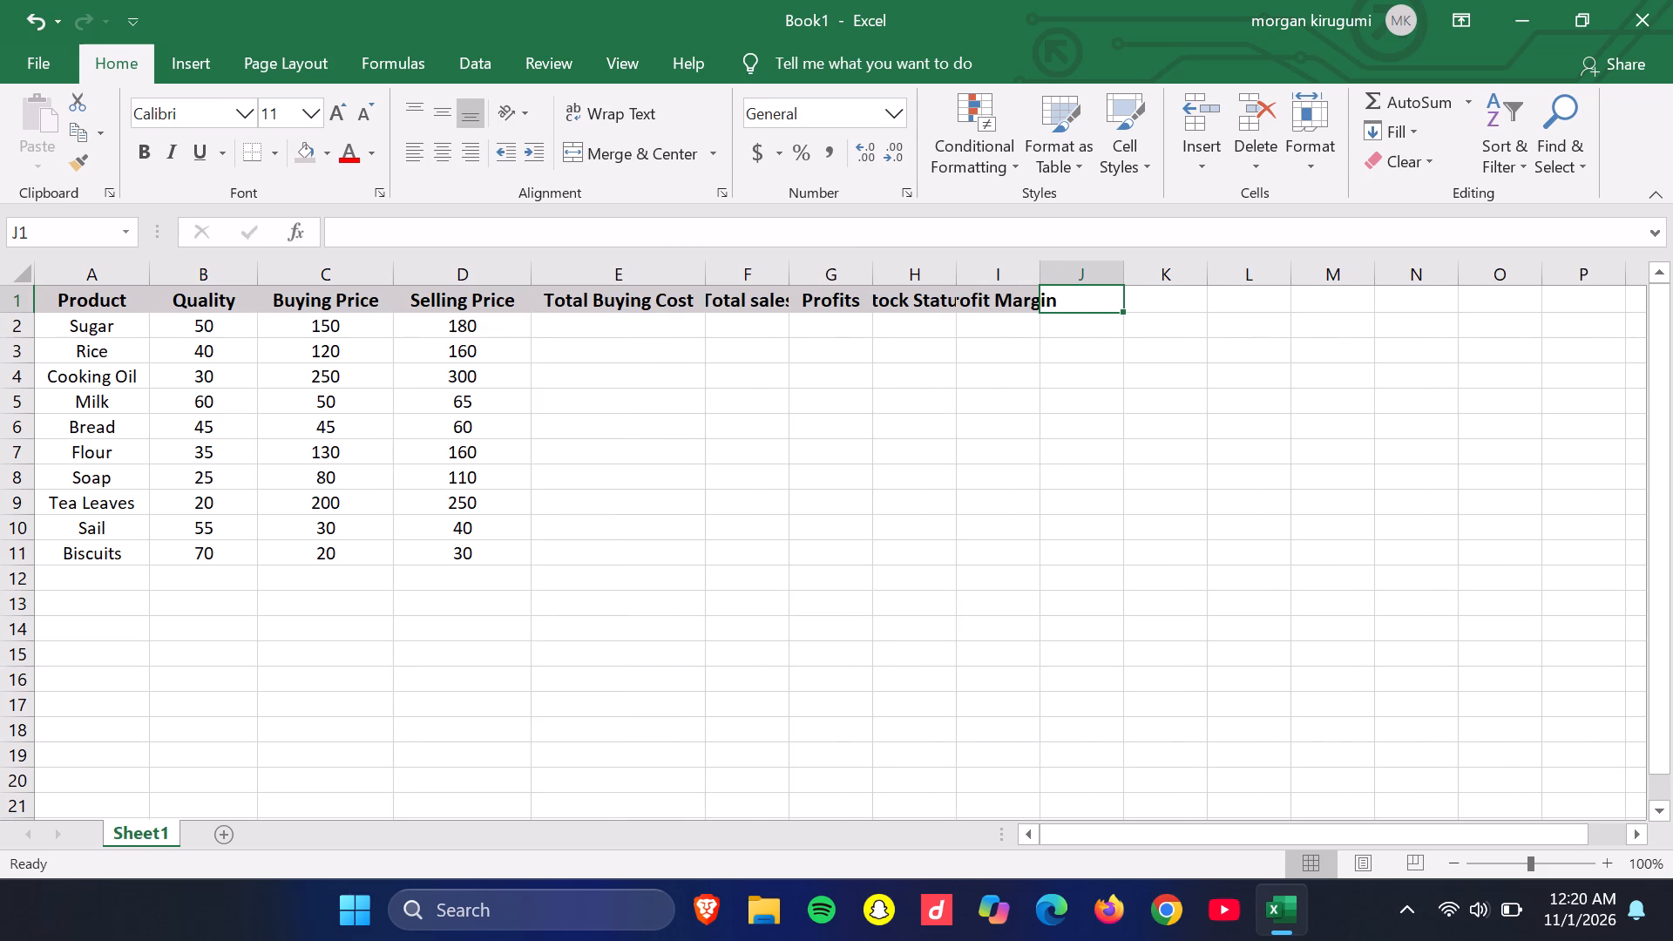
left_click_drag(789, 270, 823, 270)
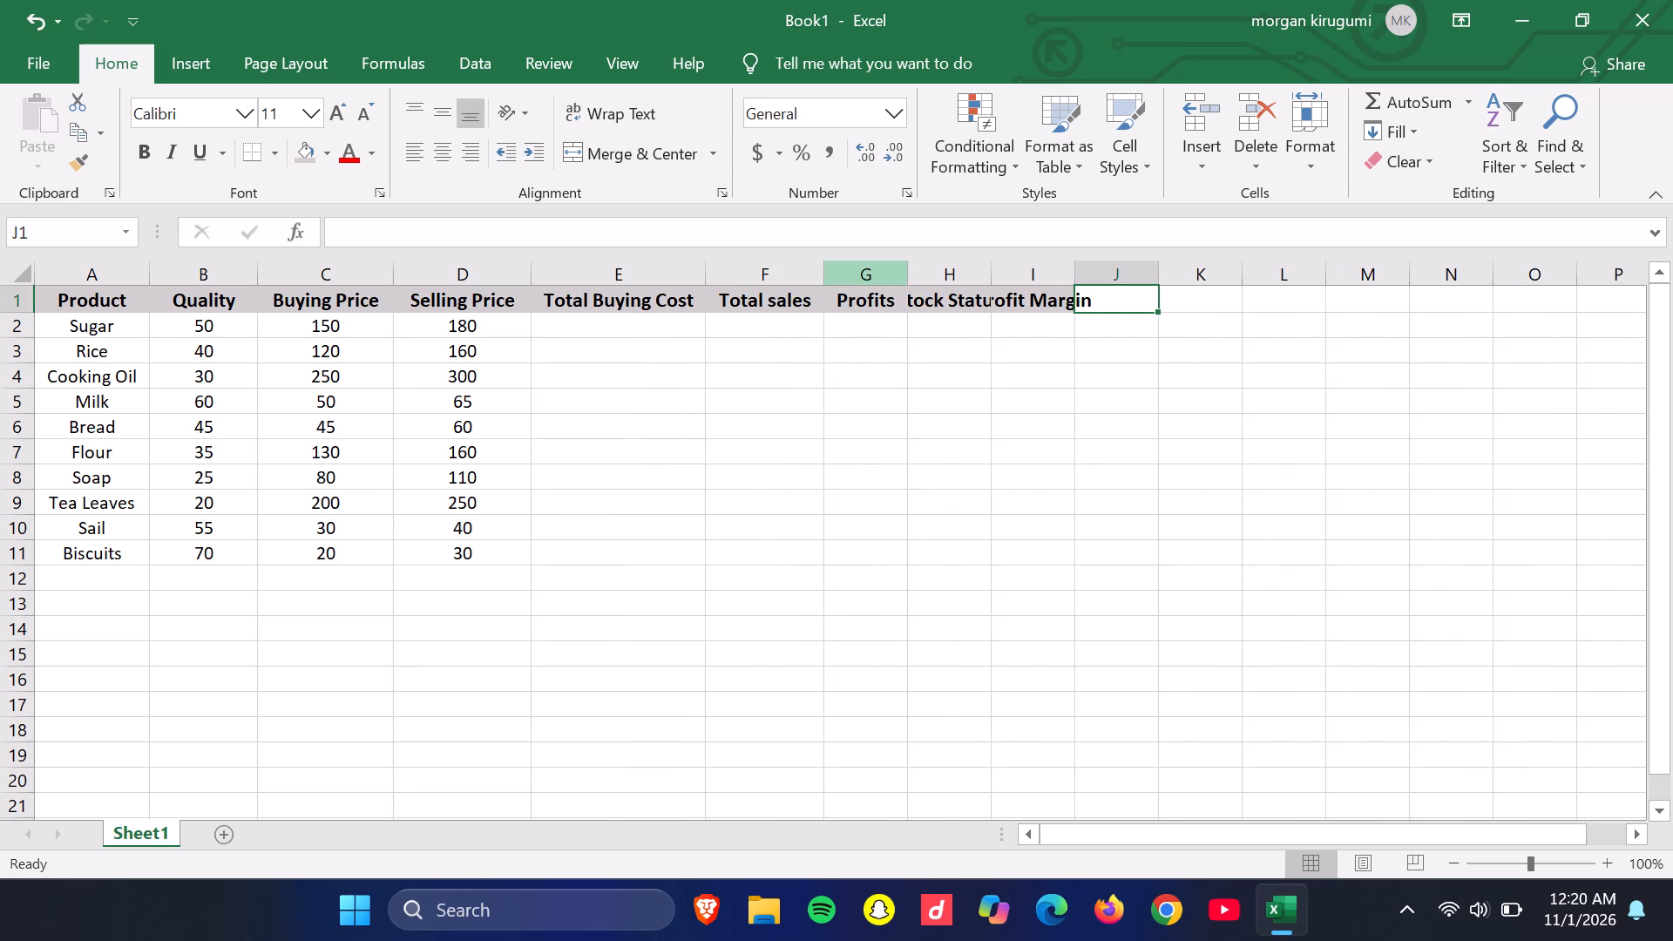
left_click_drag(911, 267, 937, 267)
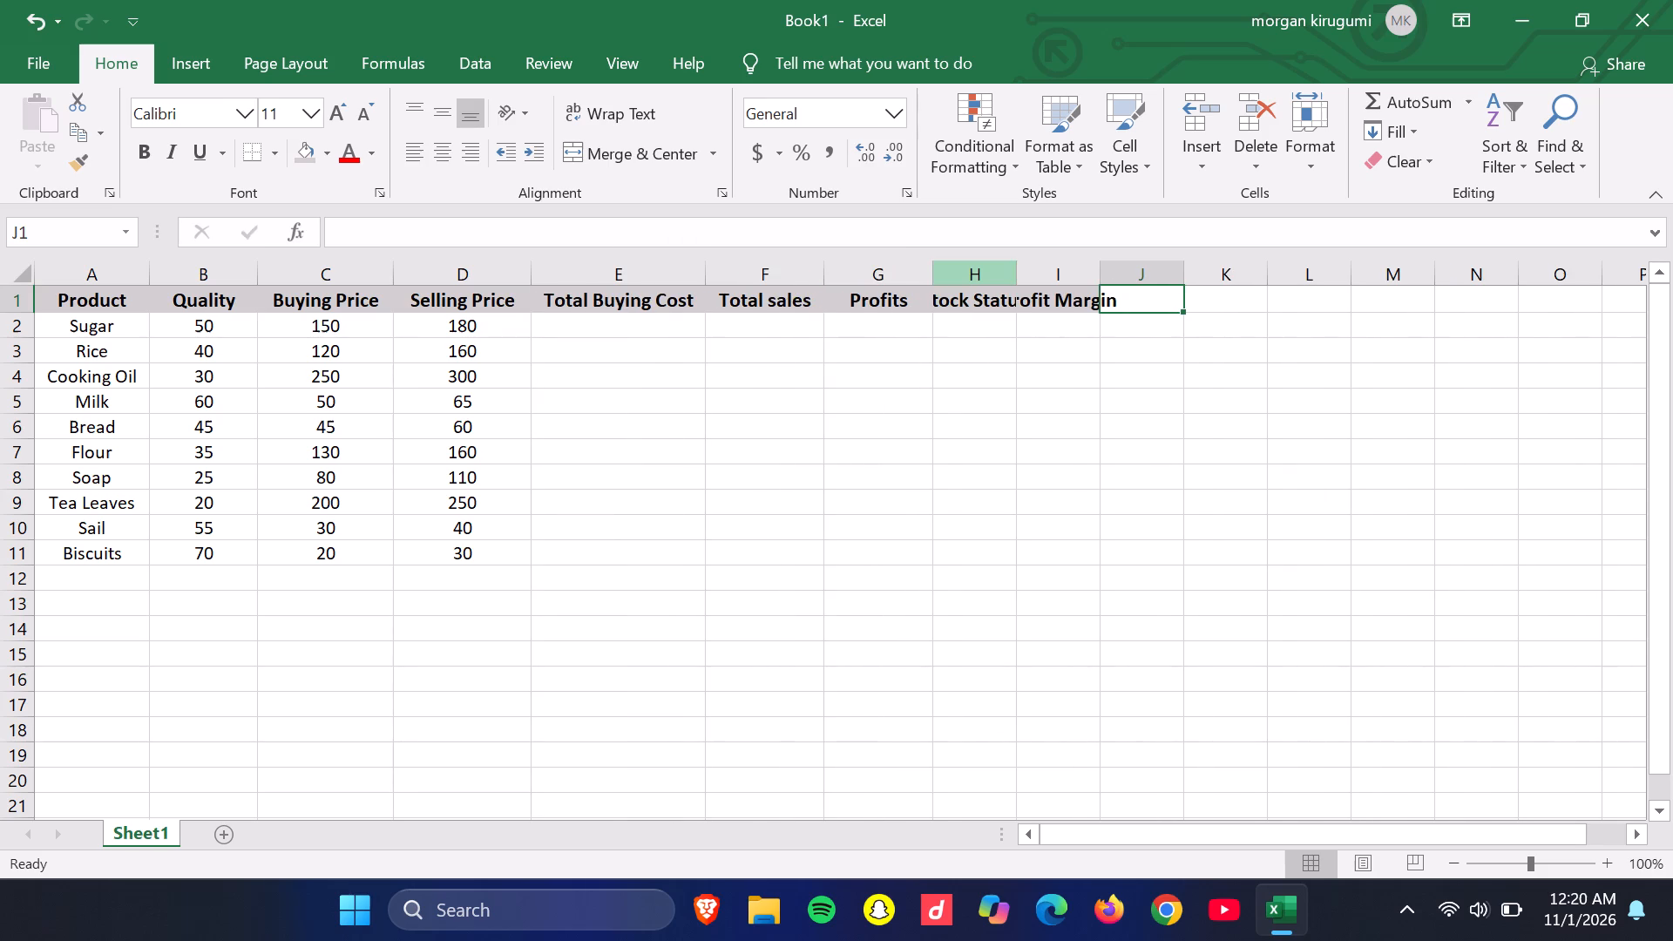
left_click_drag(1015, 273, 1054, 272)
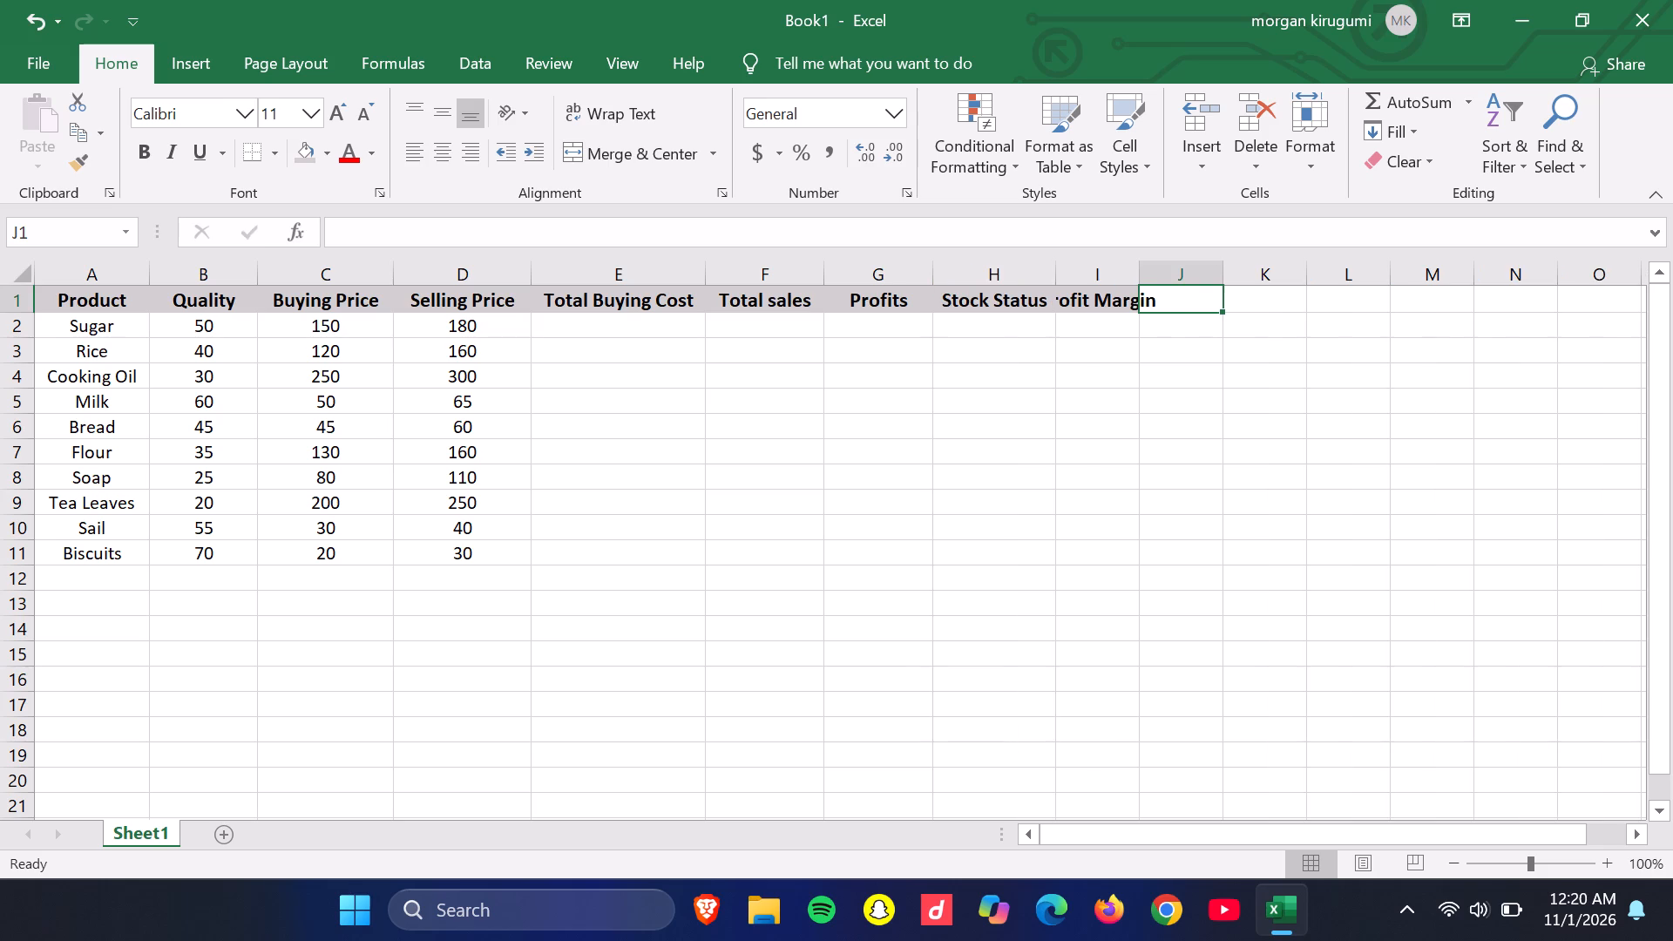
left_click_drag(1148, 270, 1164, 270)
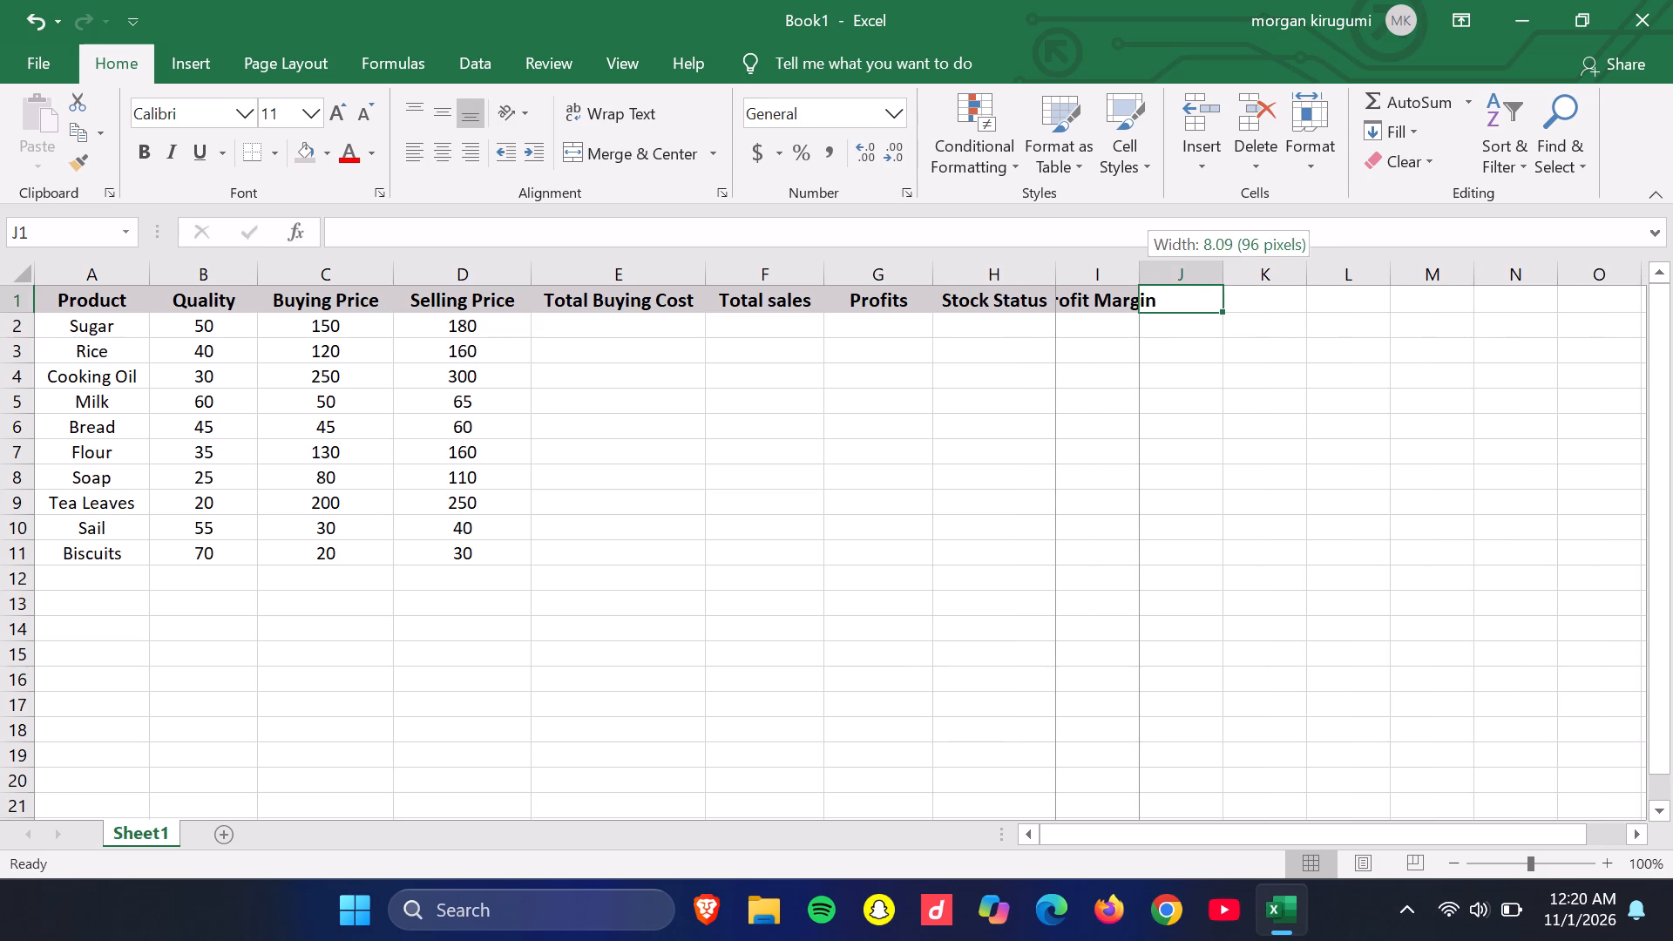
left_click_drag(1164, 270, 1184, 270)
left_click_drag(1184, 270, 1214, 268)
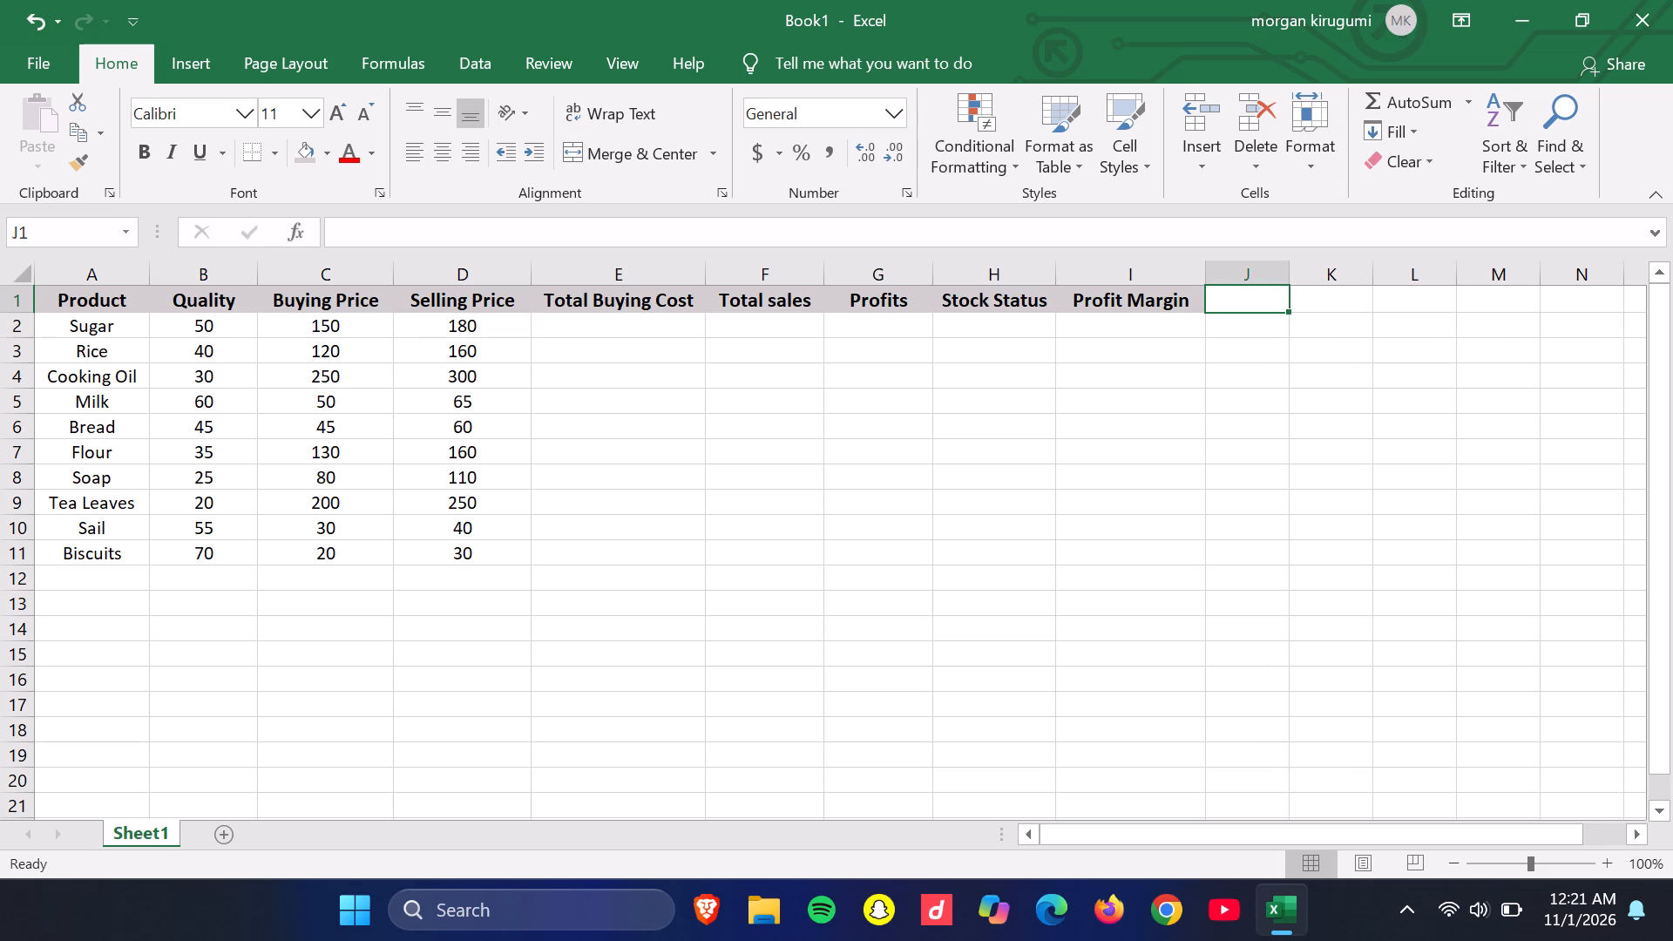
Enter the formula =C2*50 in E2 as Sugar's total buying cost.
left_click(660, 329)
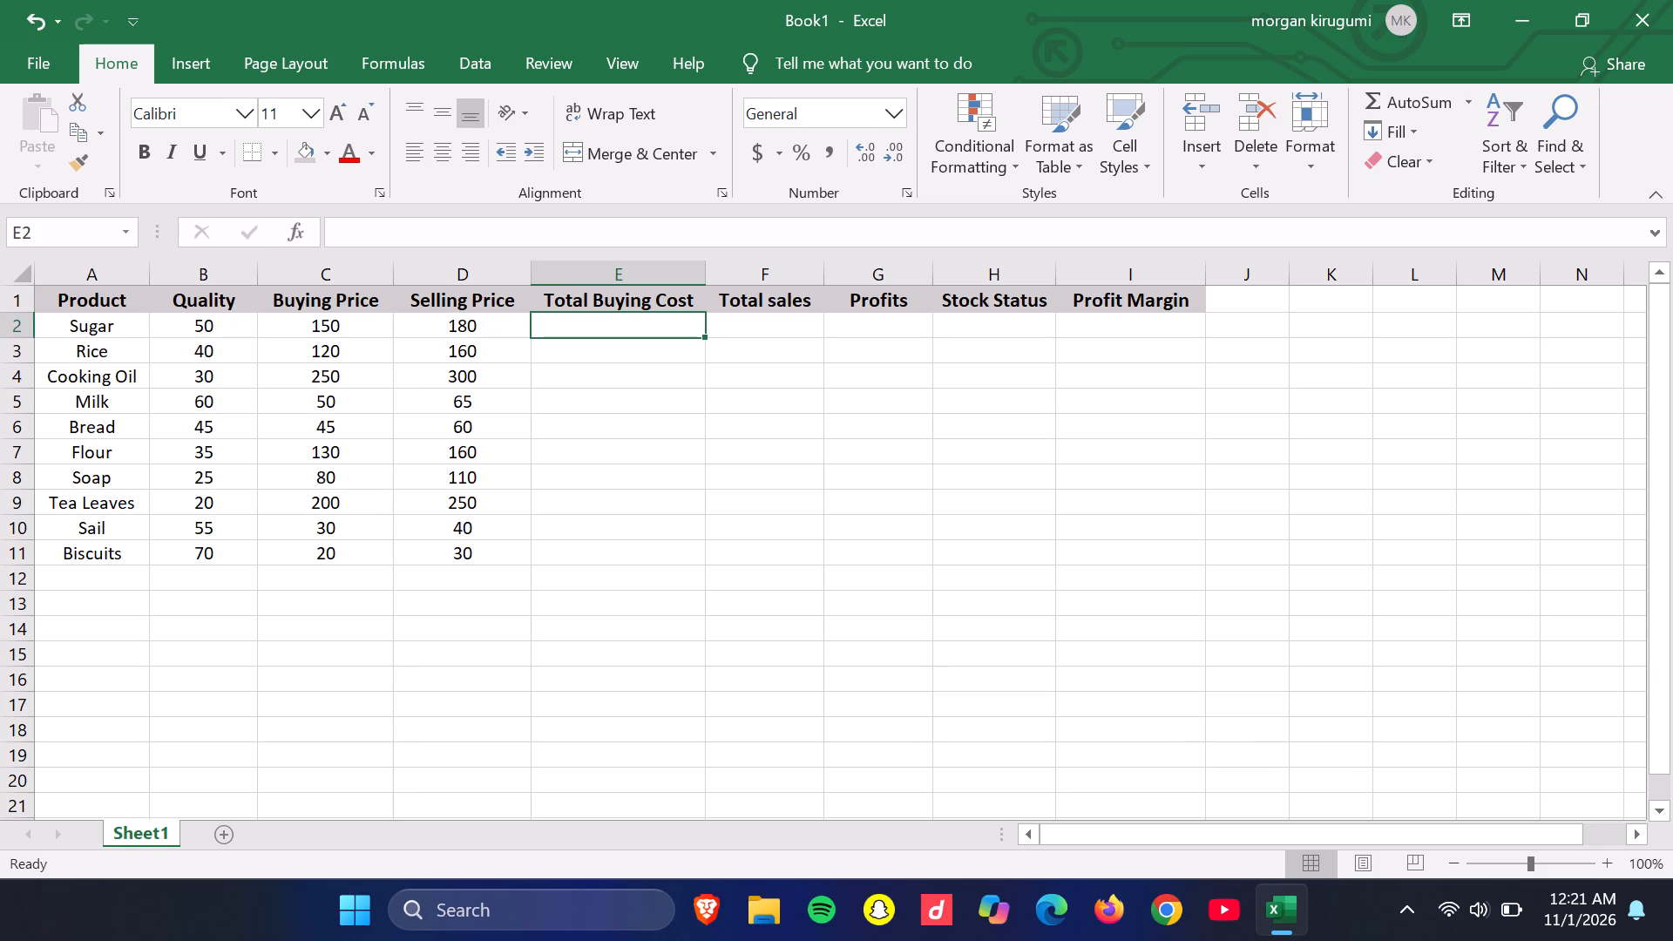
key("equal")
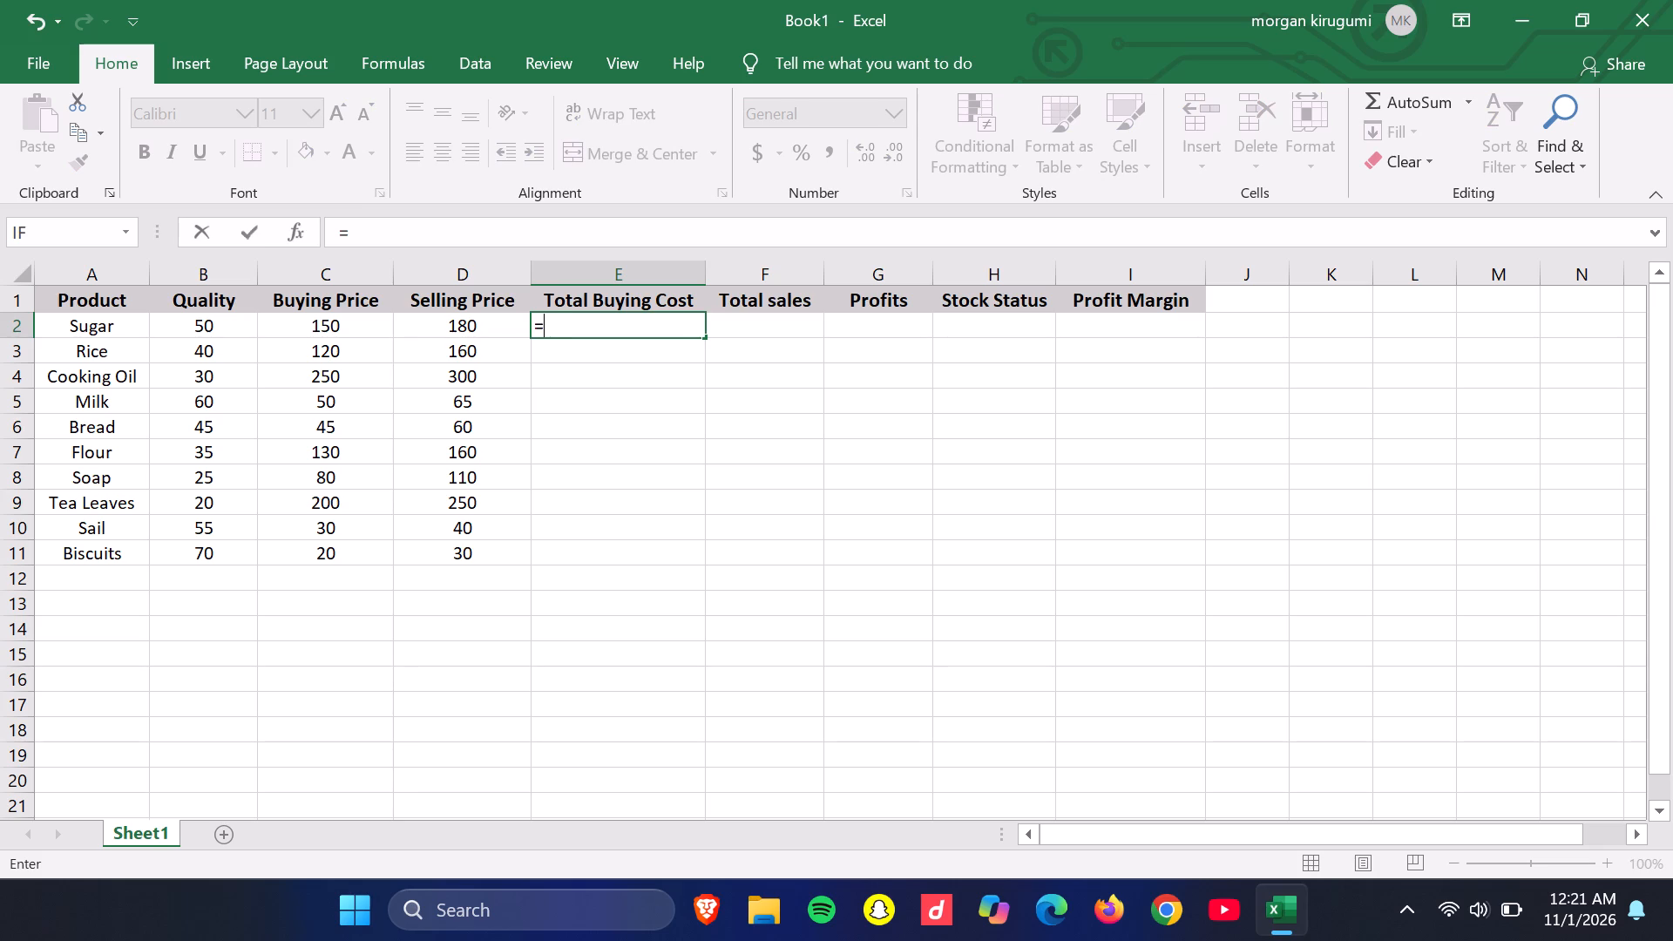
type("()")
key("Left")
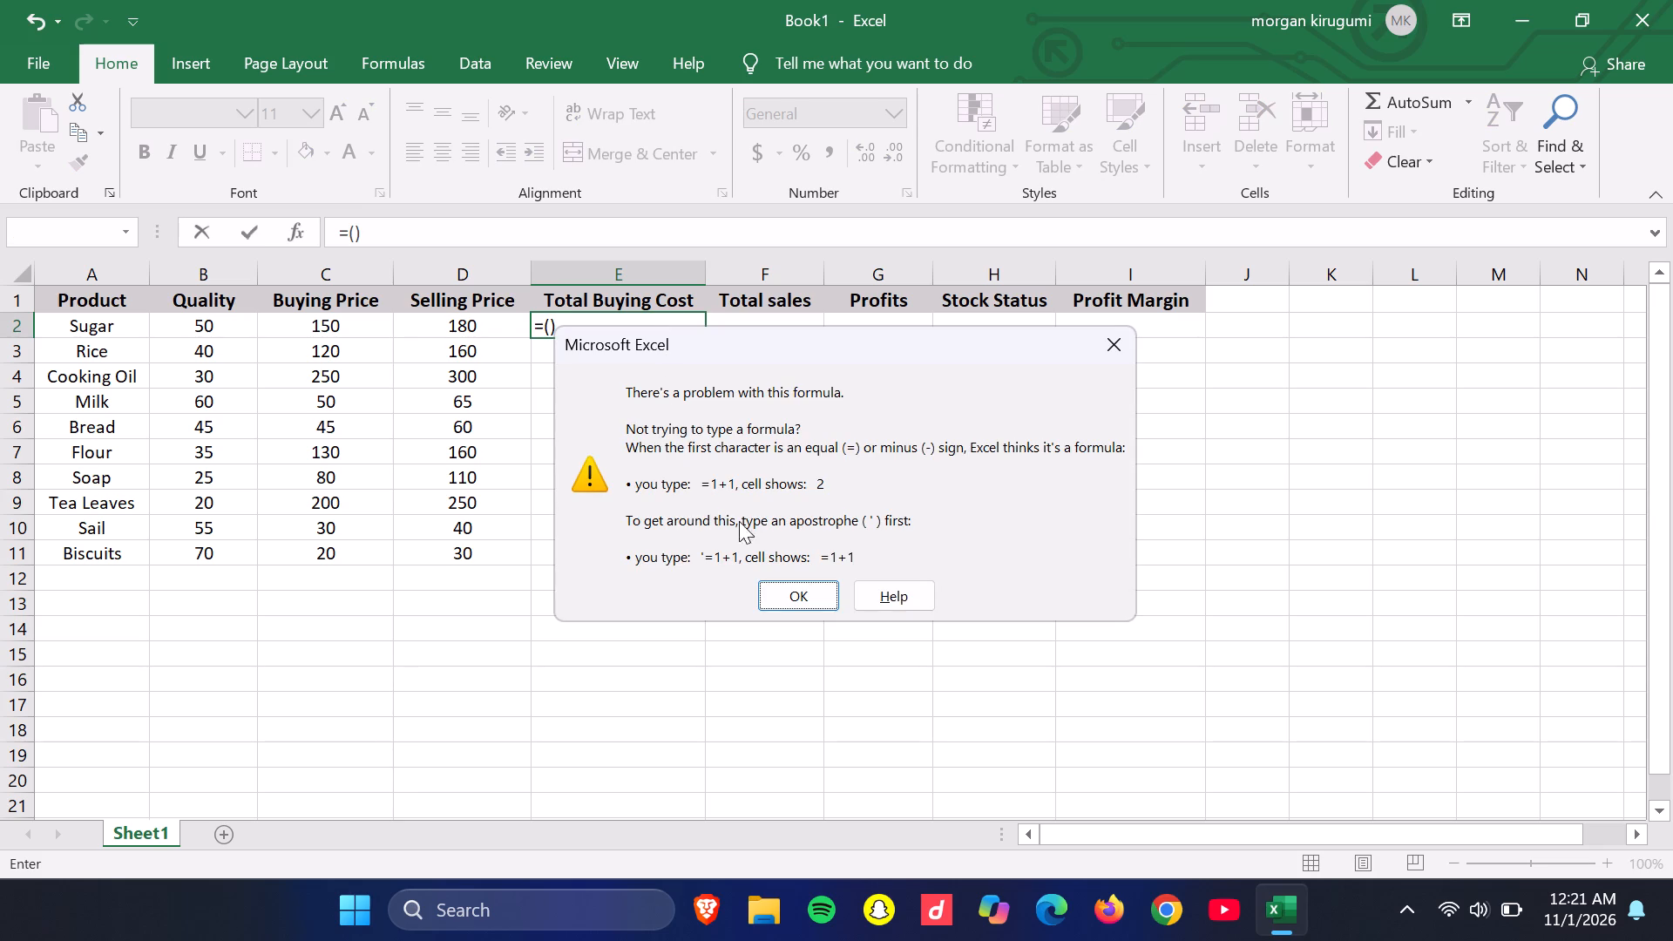
left_click(825, 604)
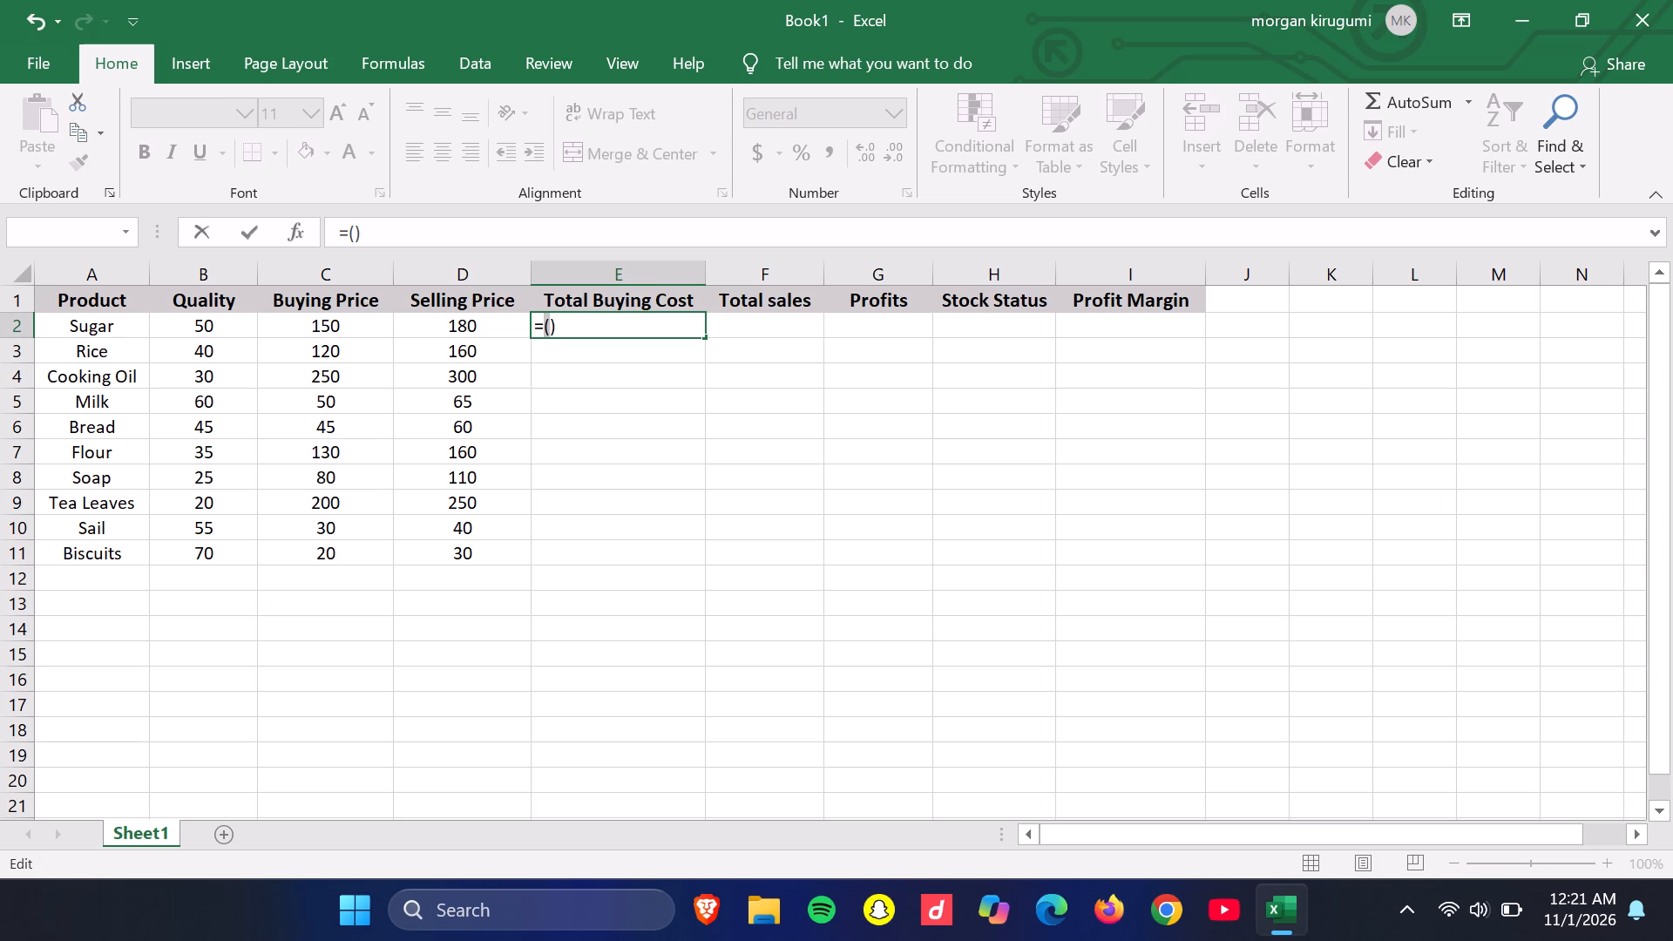
type("c2")
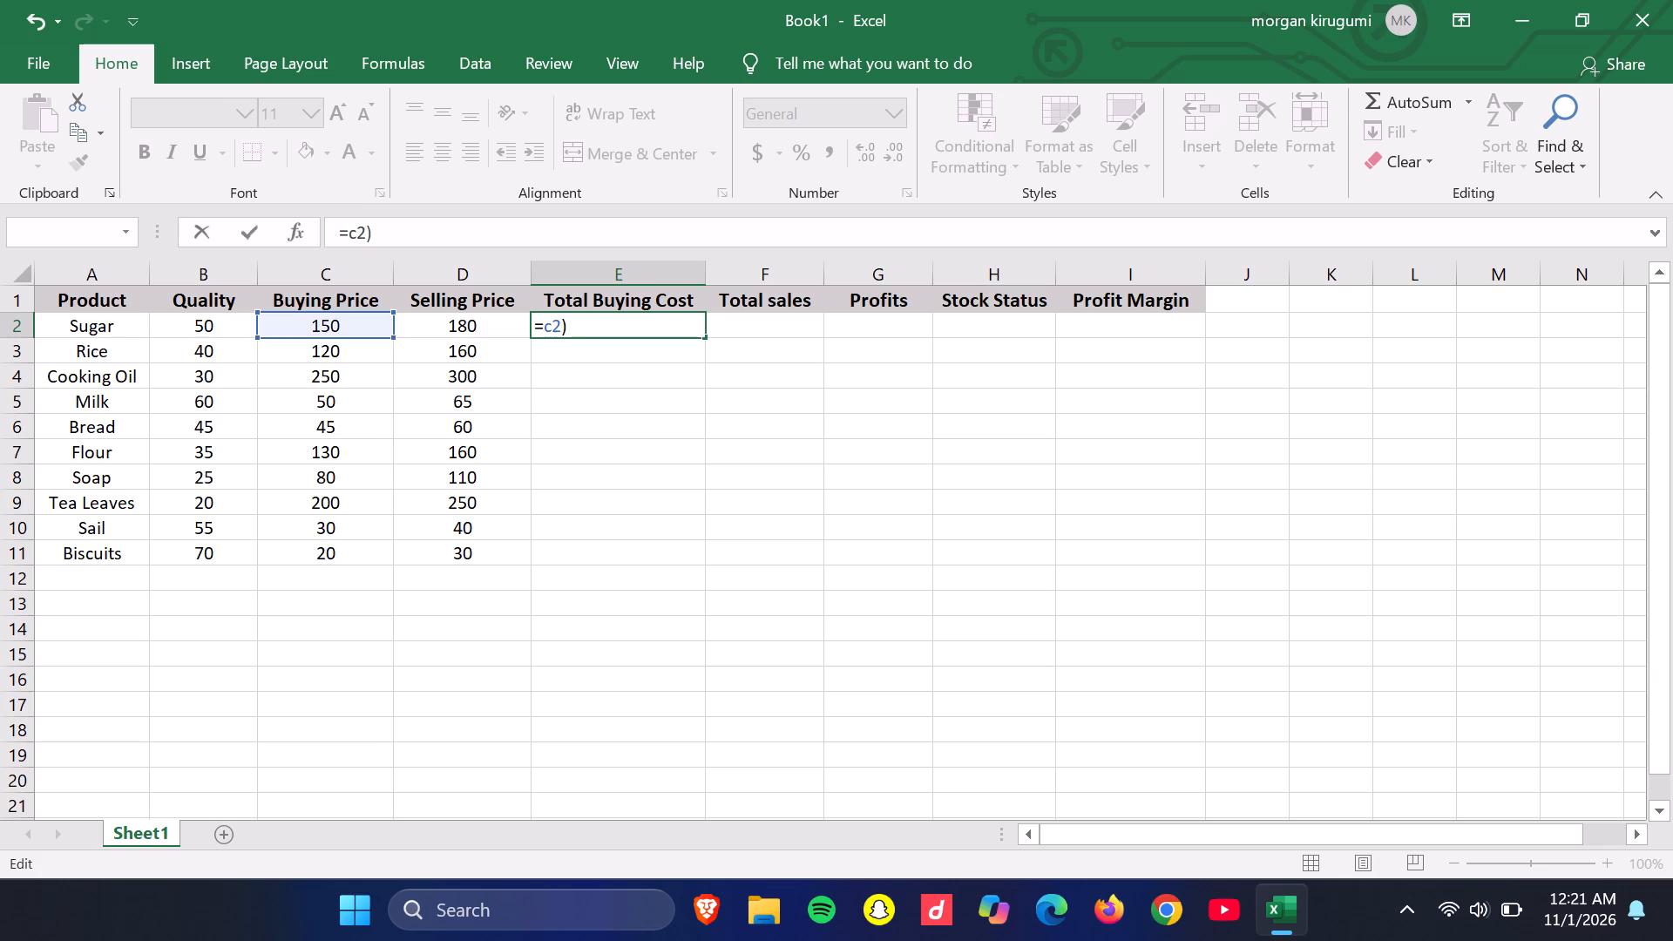
key("shift+asterisk")
type("50")
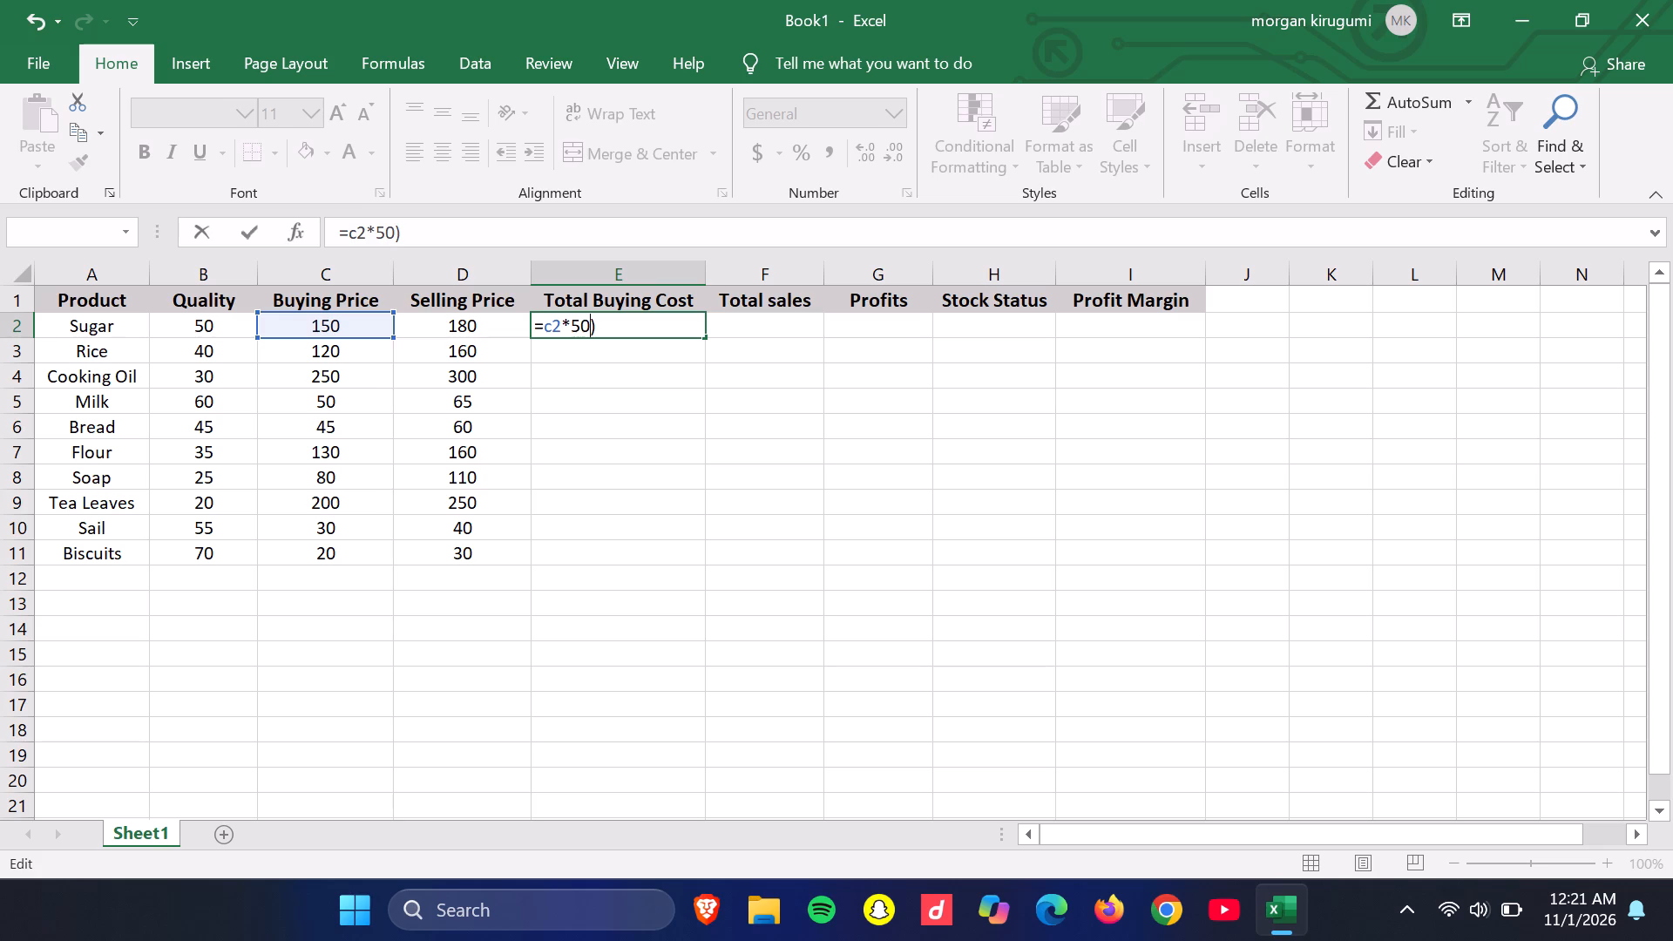
key("Return")
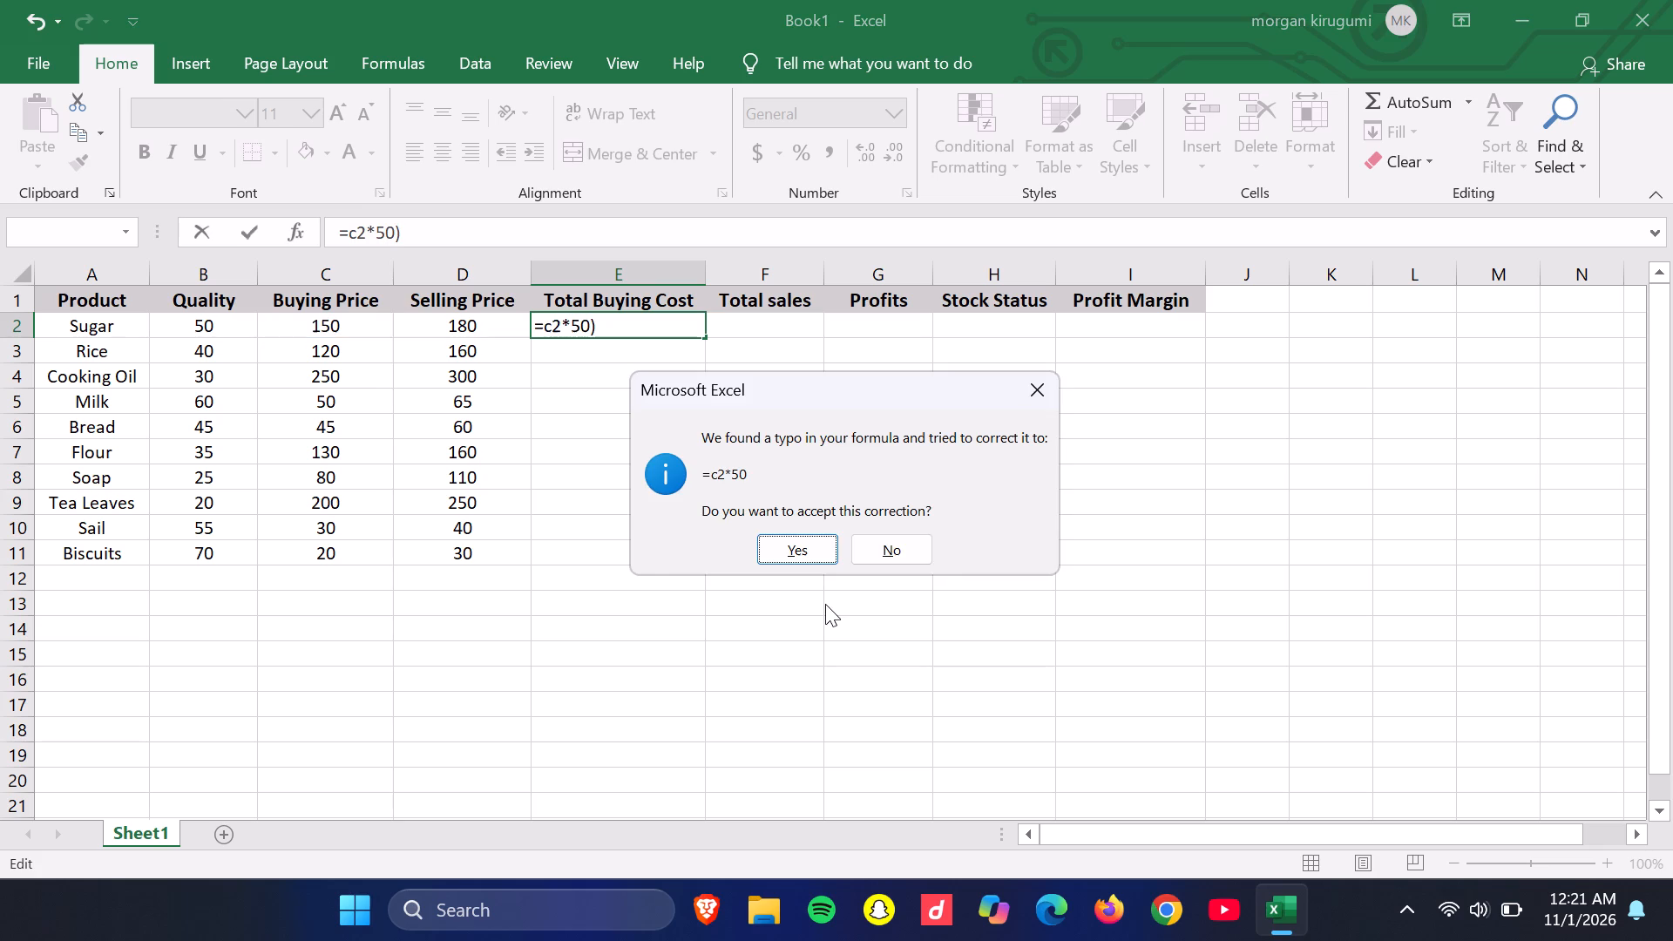
left_click(824, 559)
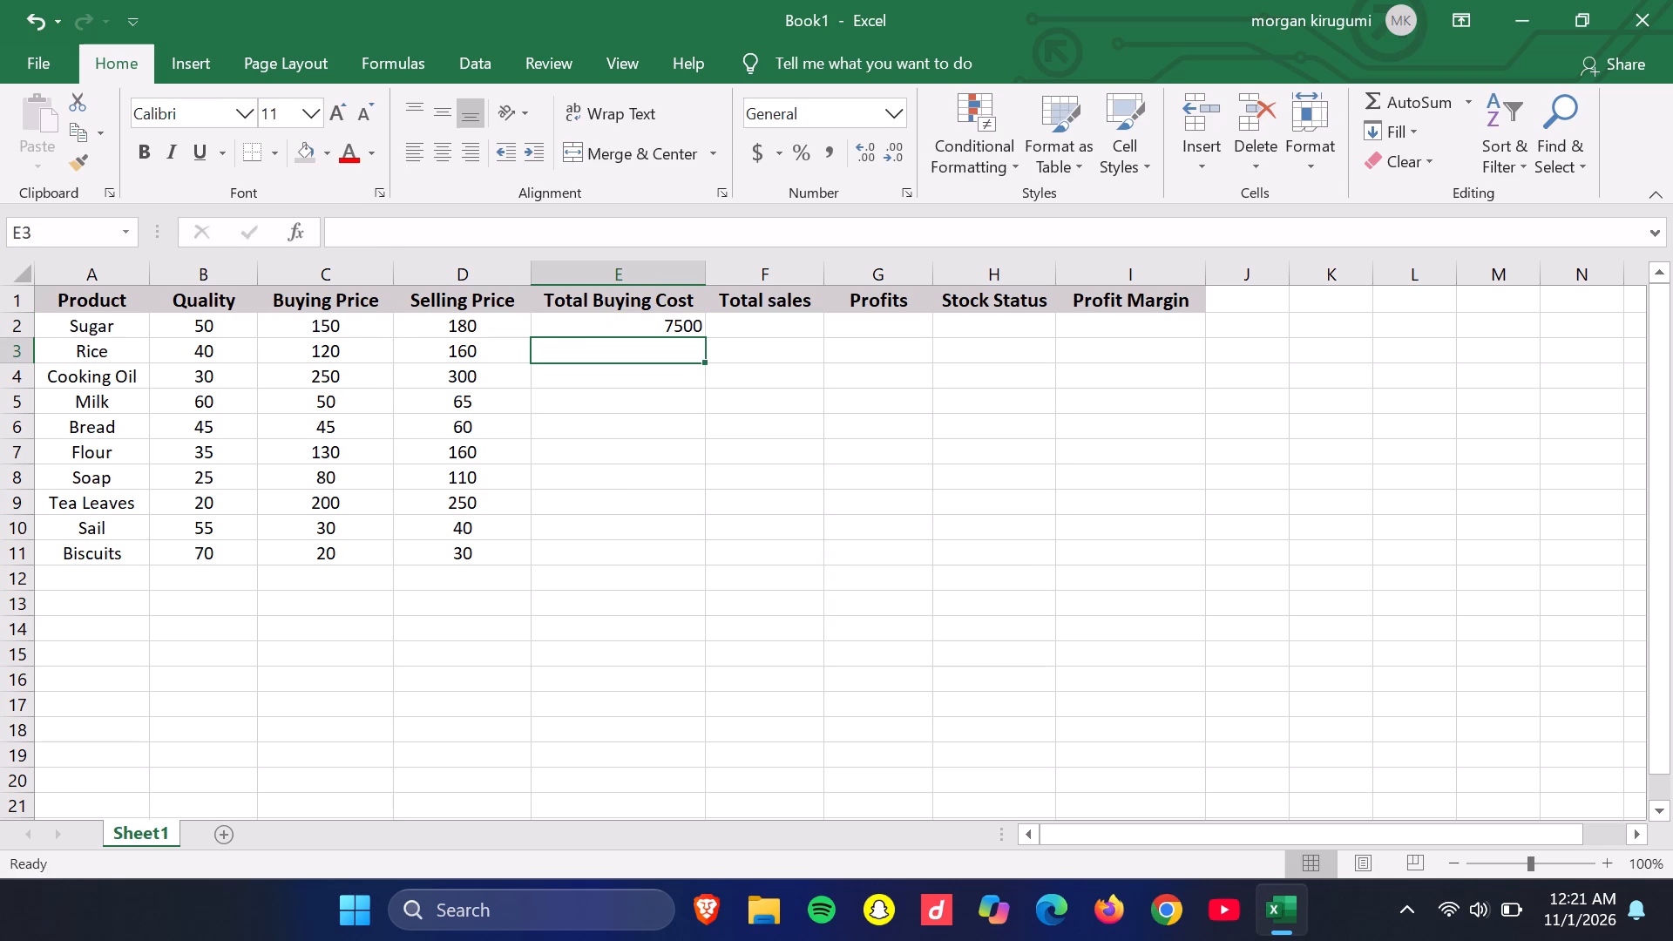
Fill the Total Buying Cost formula from E2 down to the Biscuits row, E11.
left_click(681, 327)
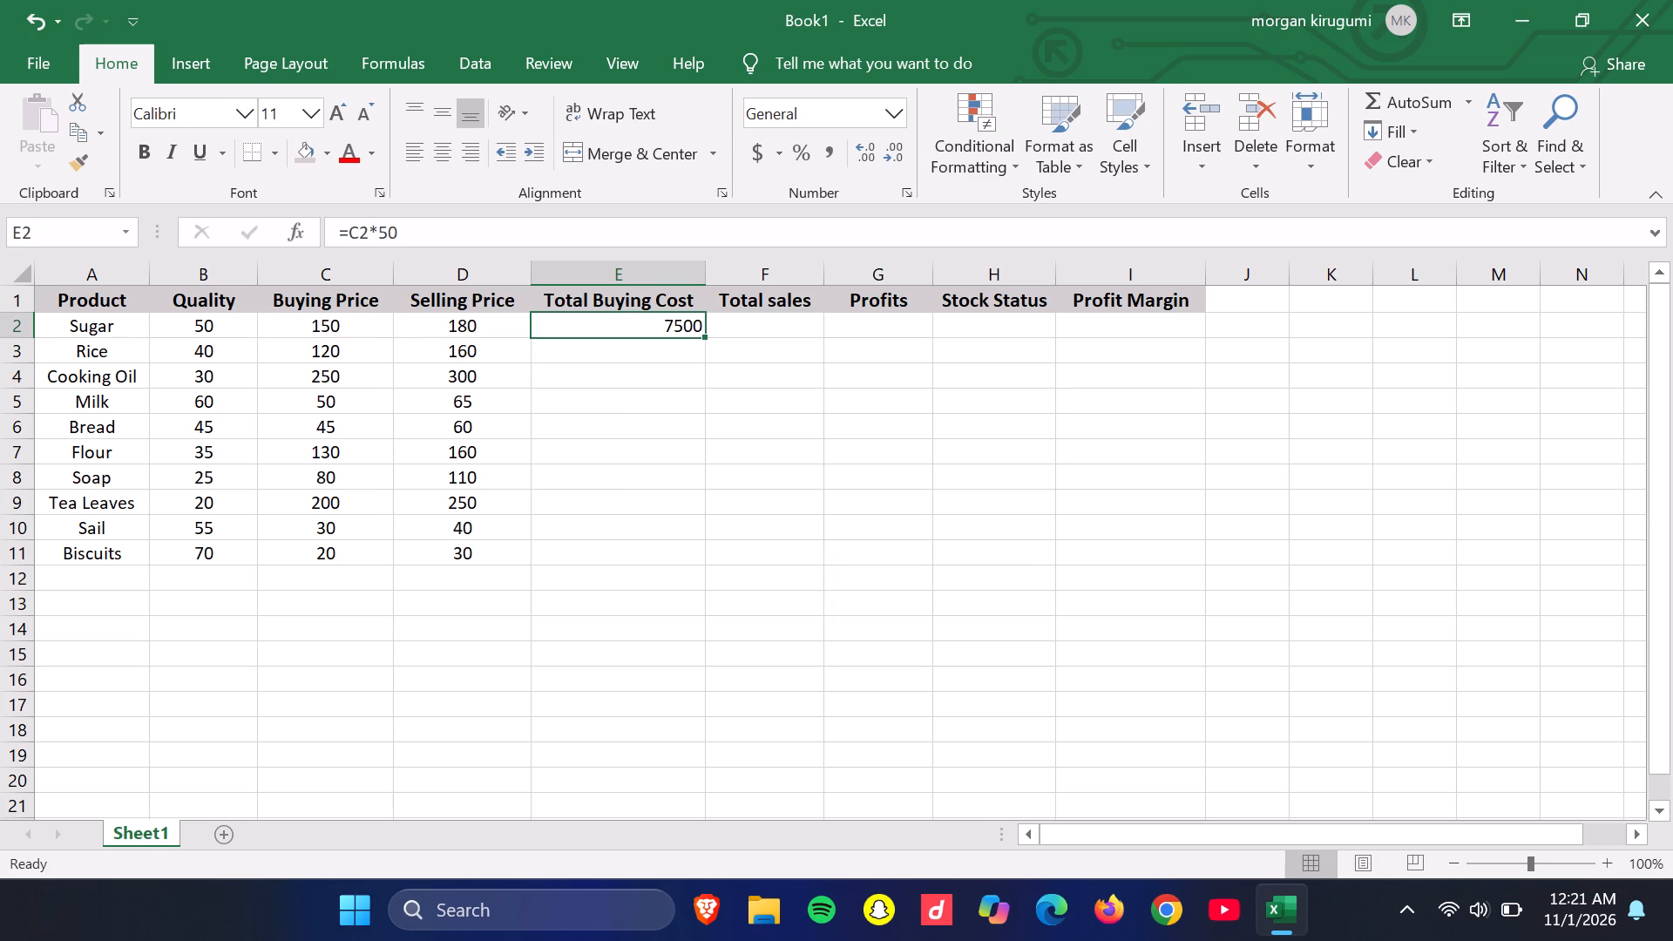
left_click_drag(703, 340, 698, 577)
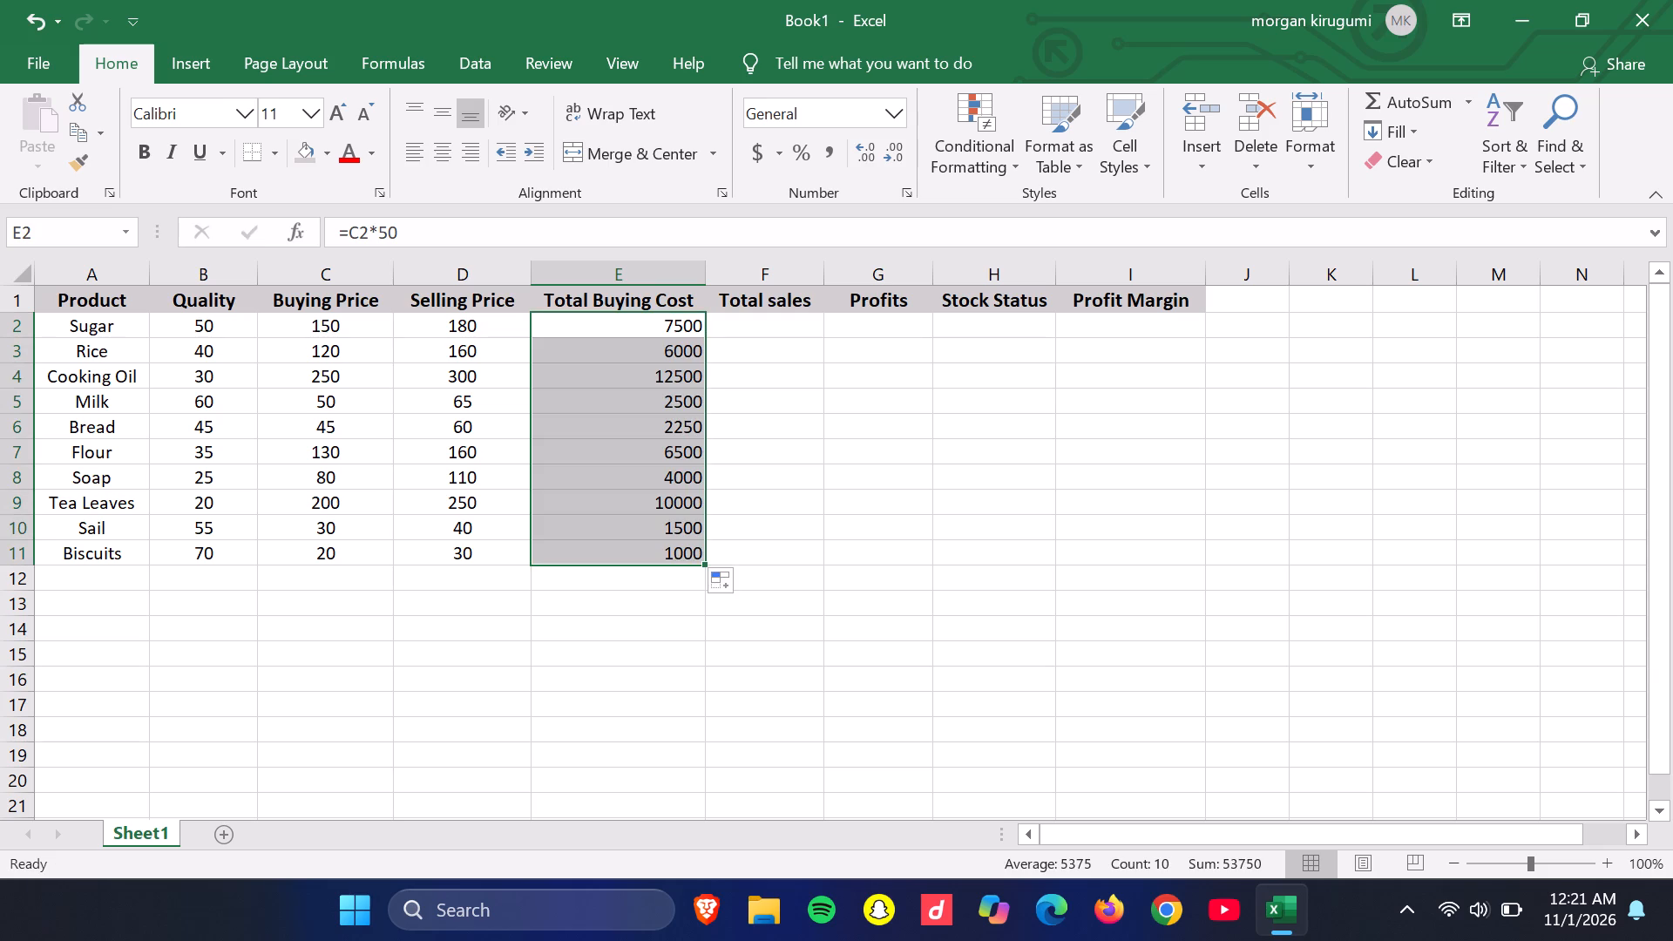
left_click(635, 358)
Enter the formula =B2*D2 in F2 as Sugar's total sales.
left_click(777, 338)
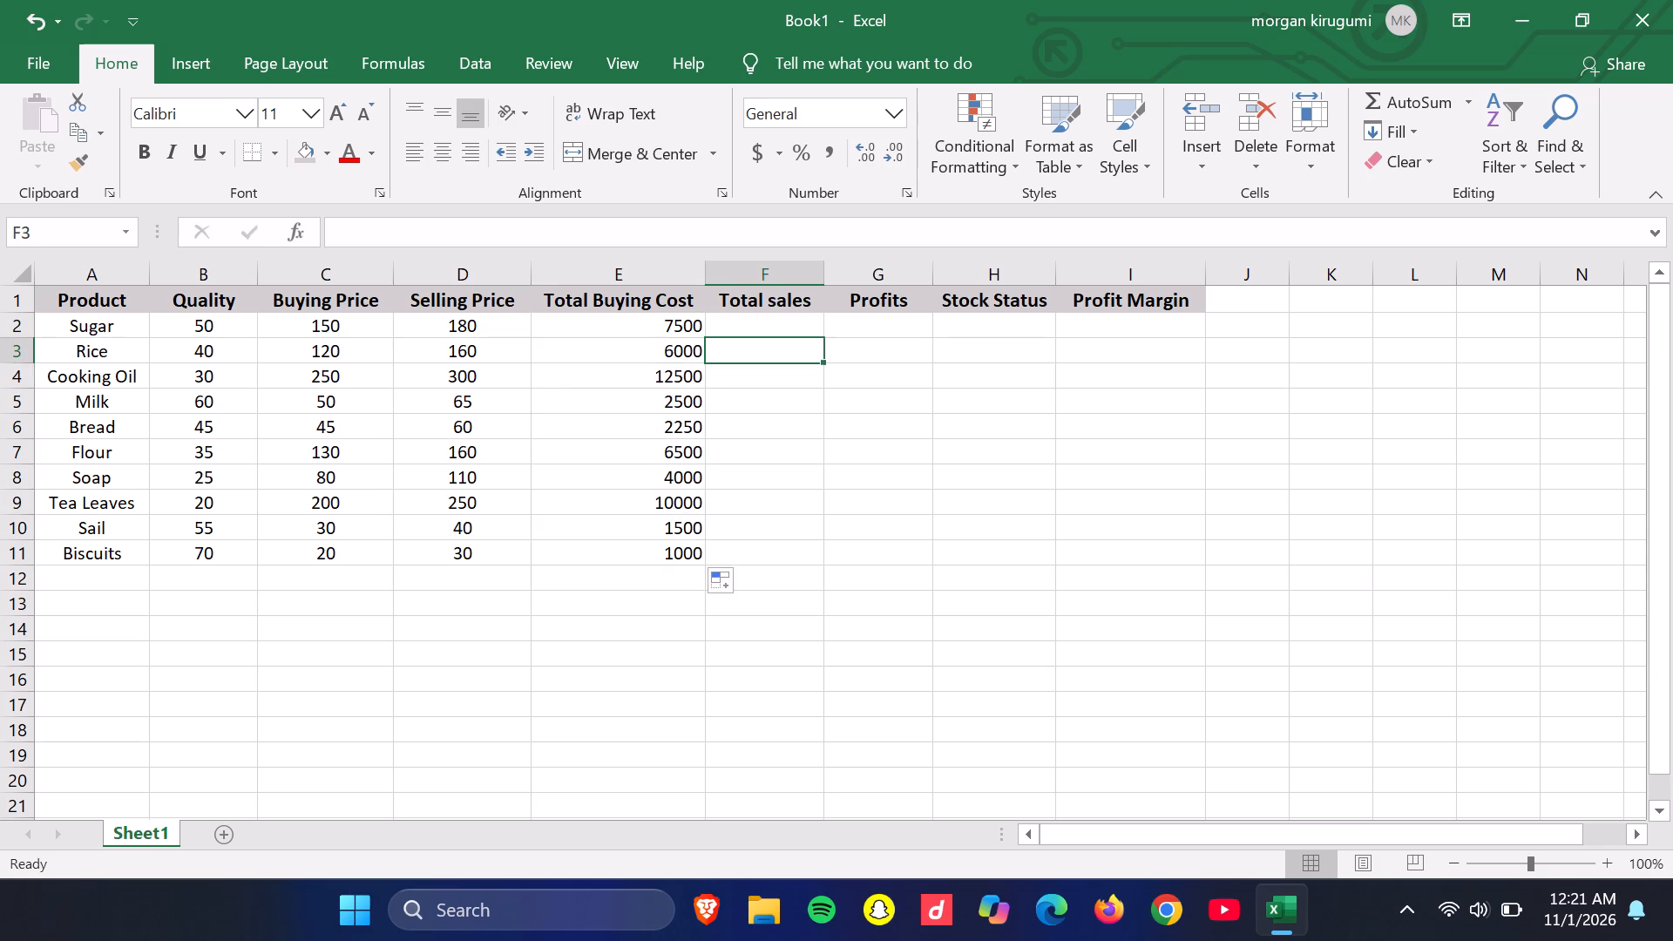
left_click(777, 338)
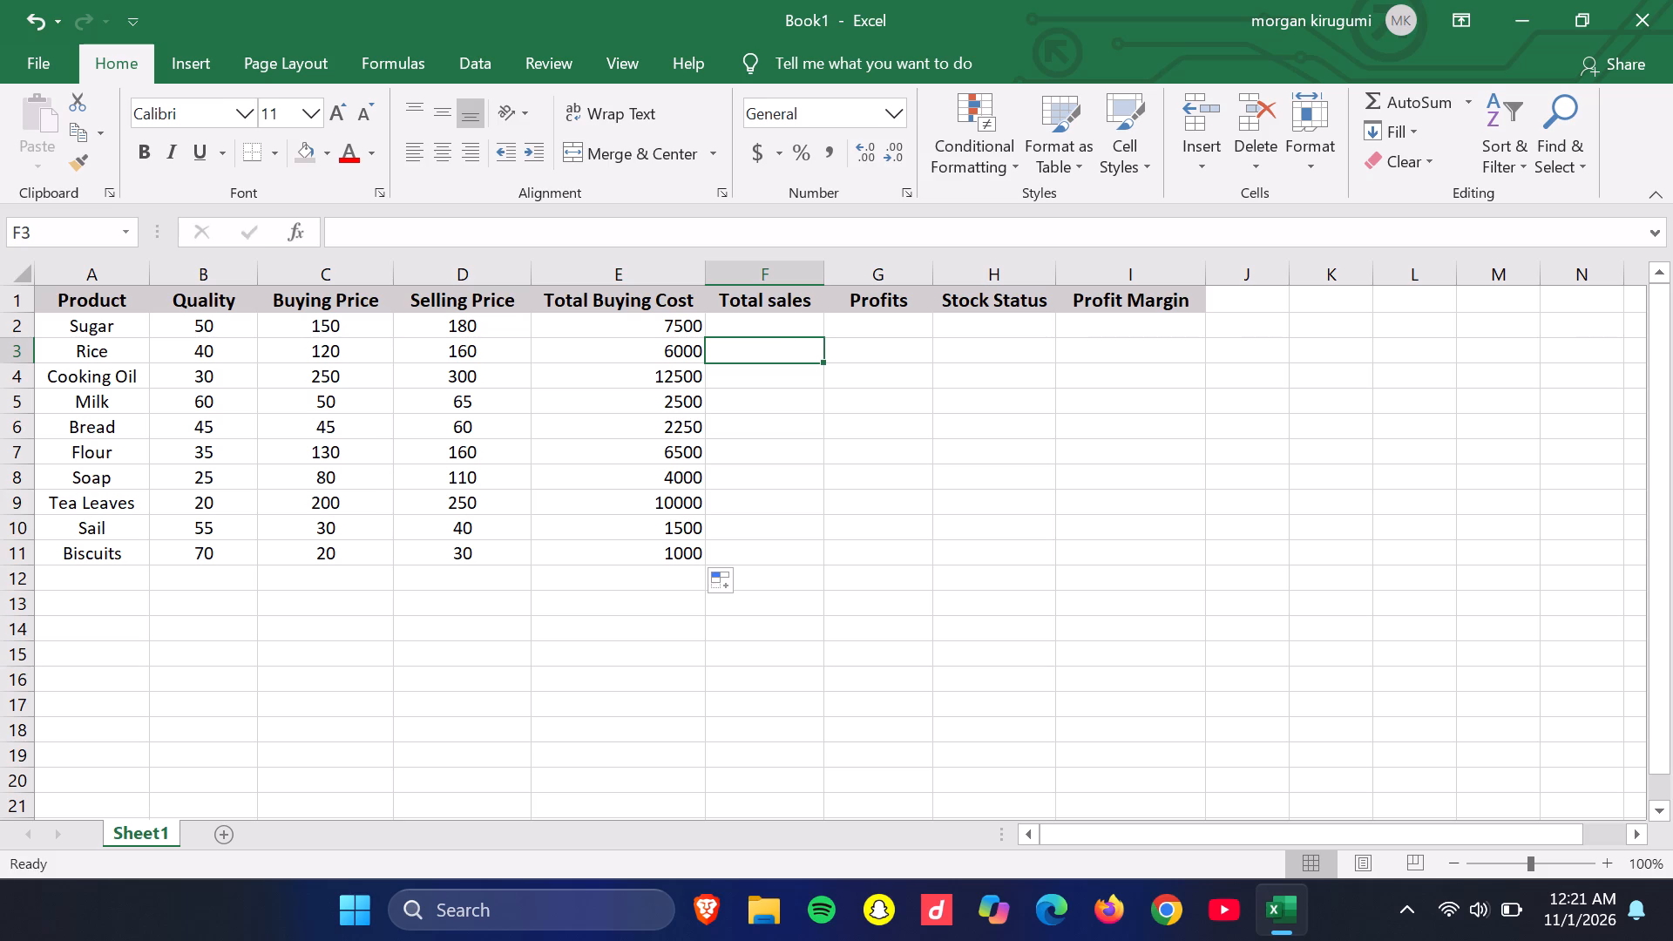
left_click(782, 335)
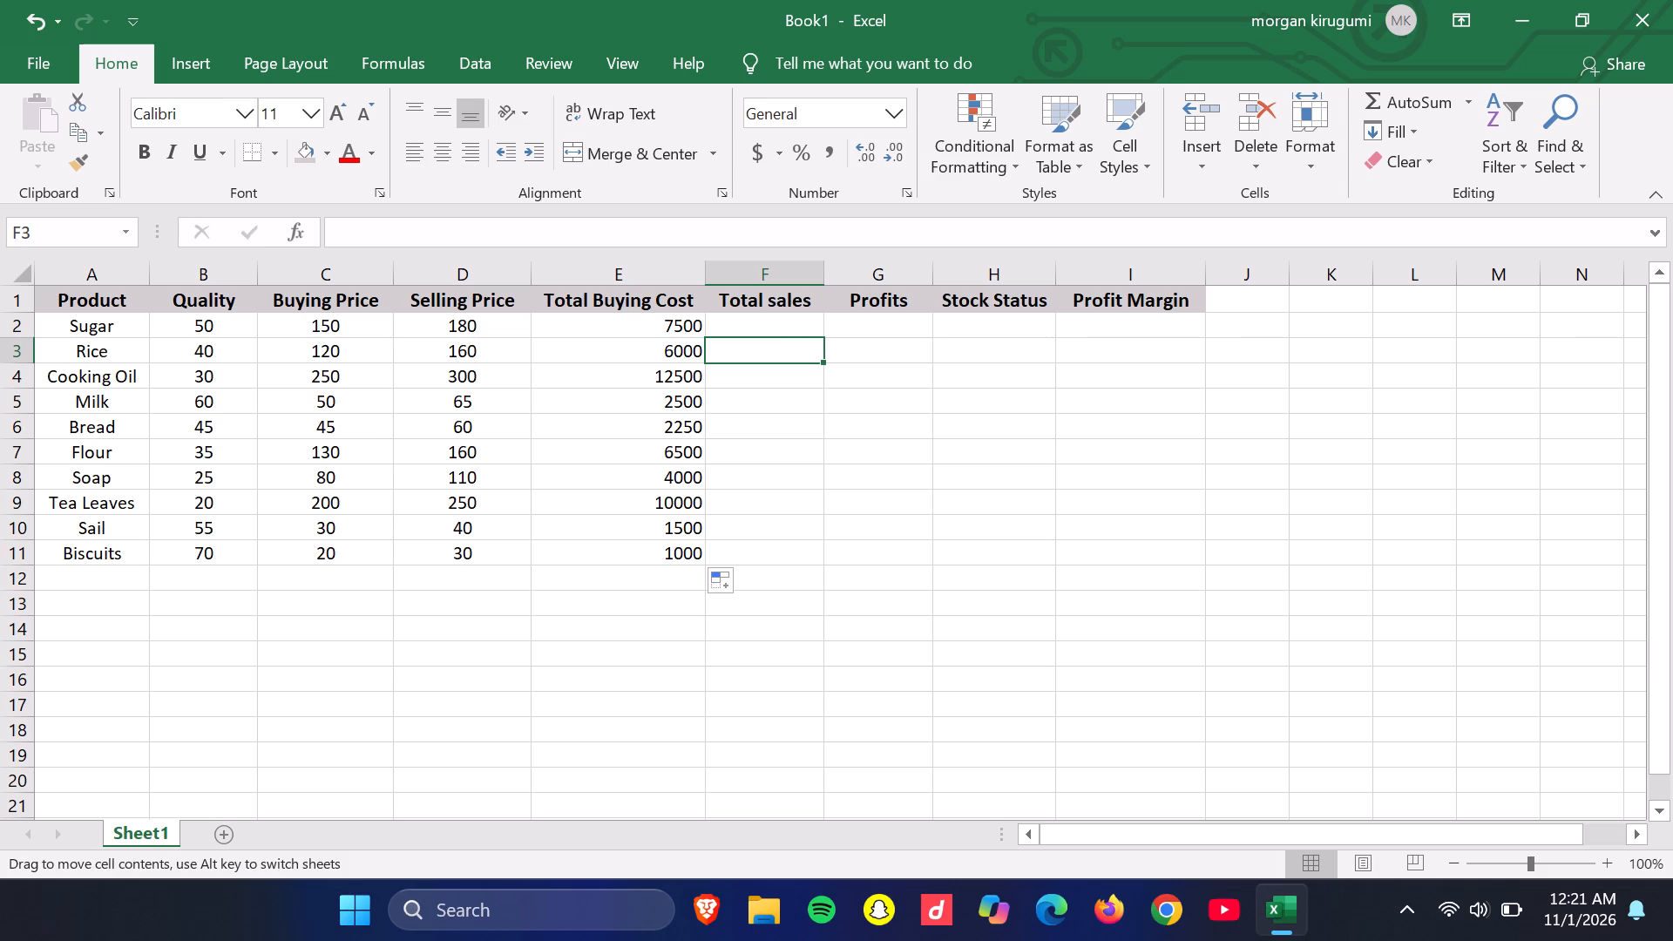
left_click(782, 327)
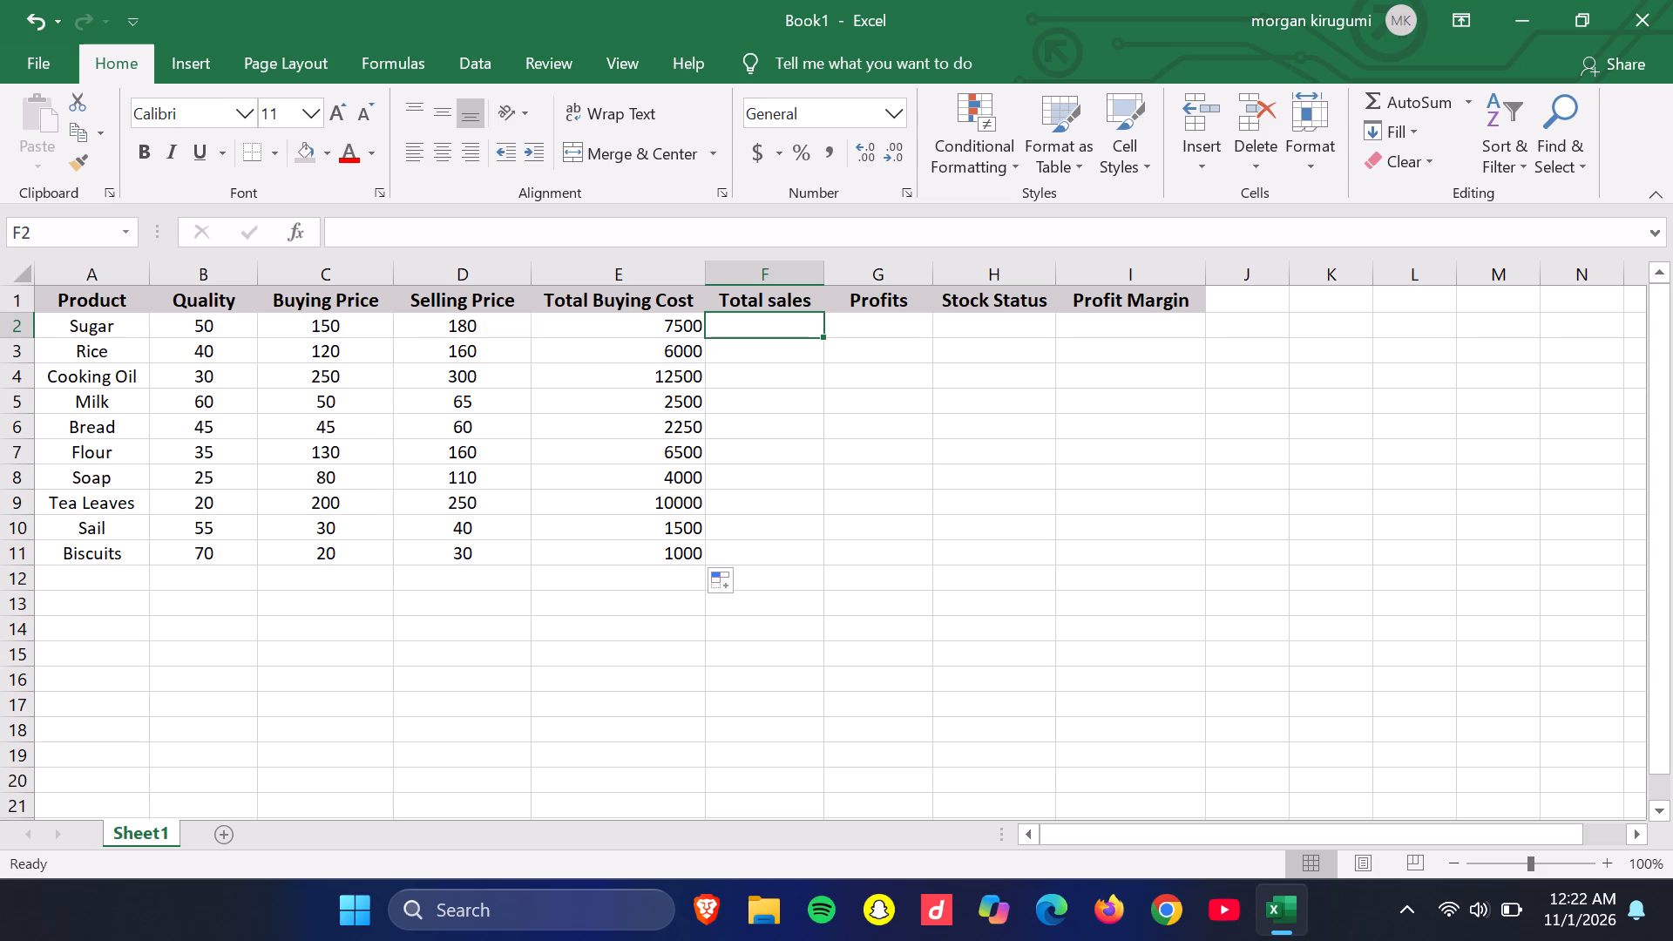
key("equal")
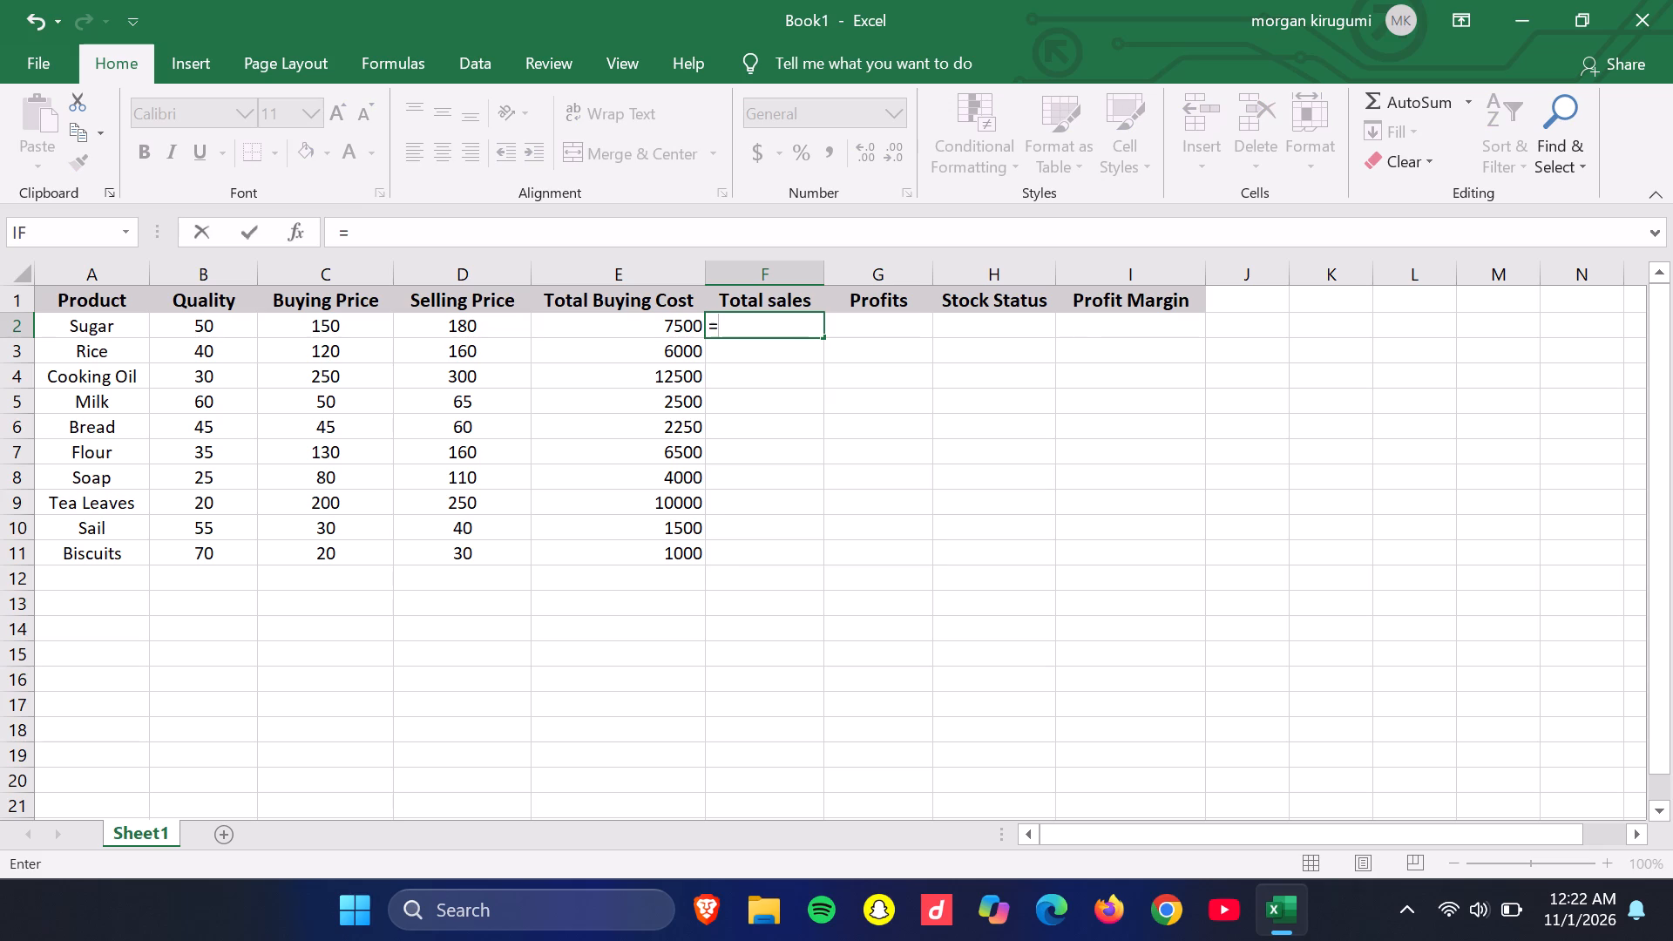
type("c2")
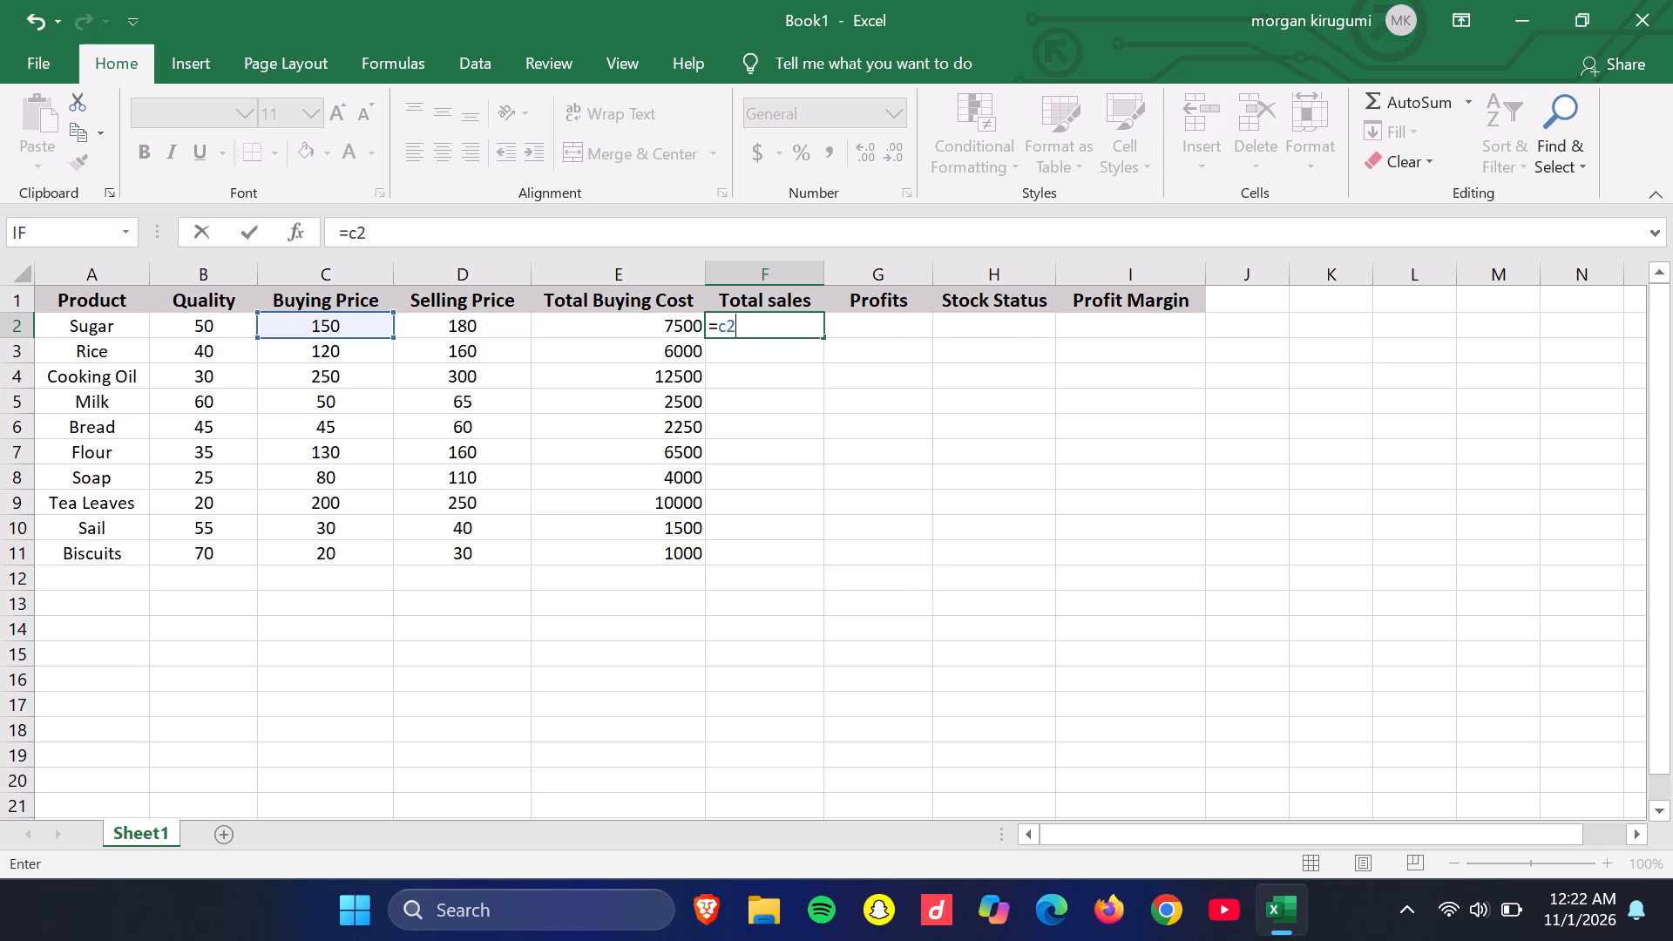
key("BackSpace")
key("BackSpace")
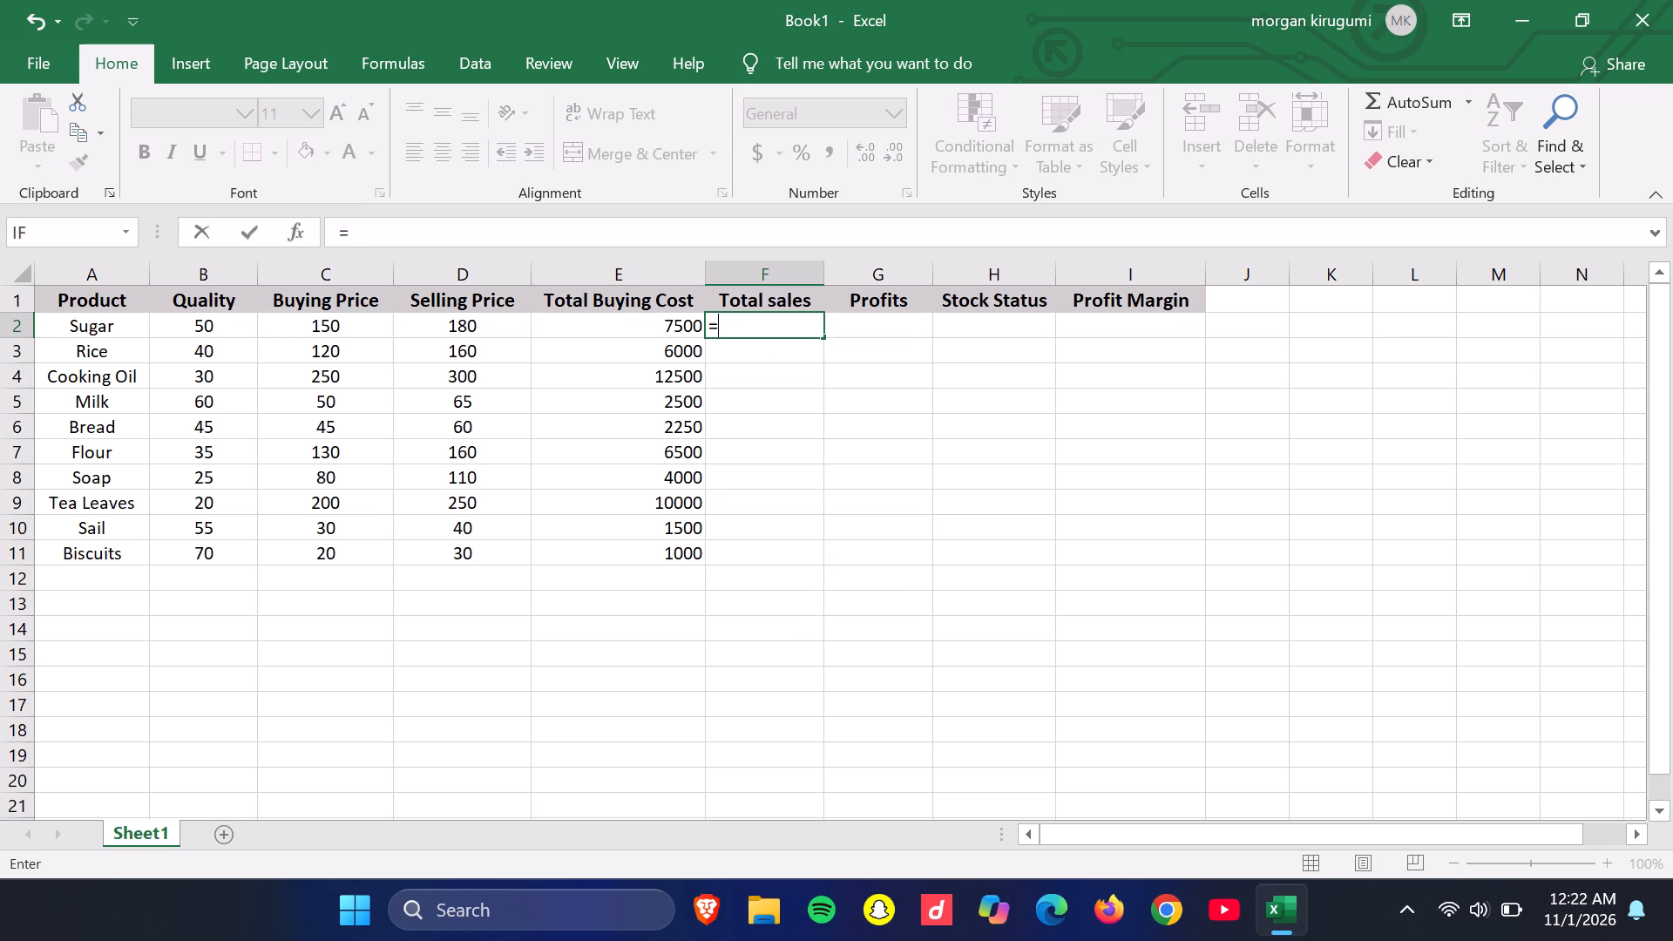
key("b")
key("2")
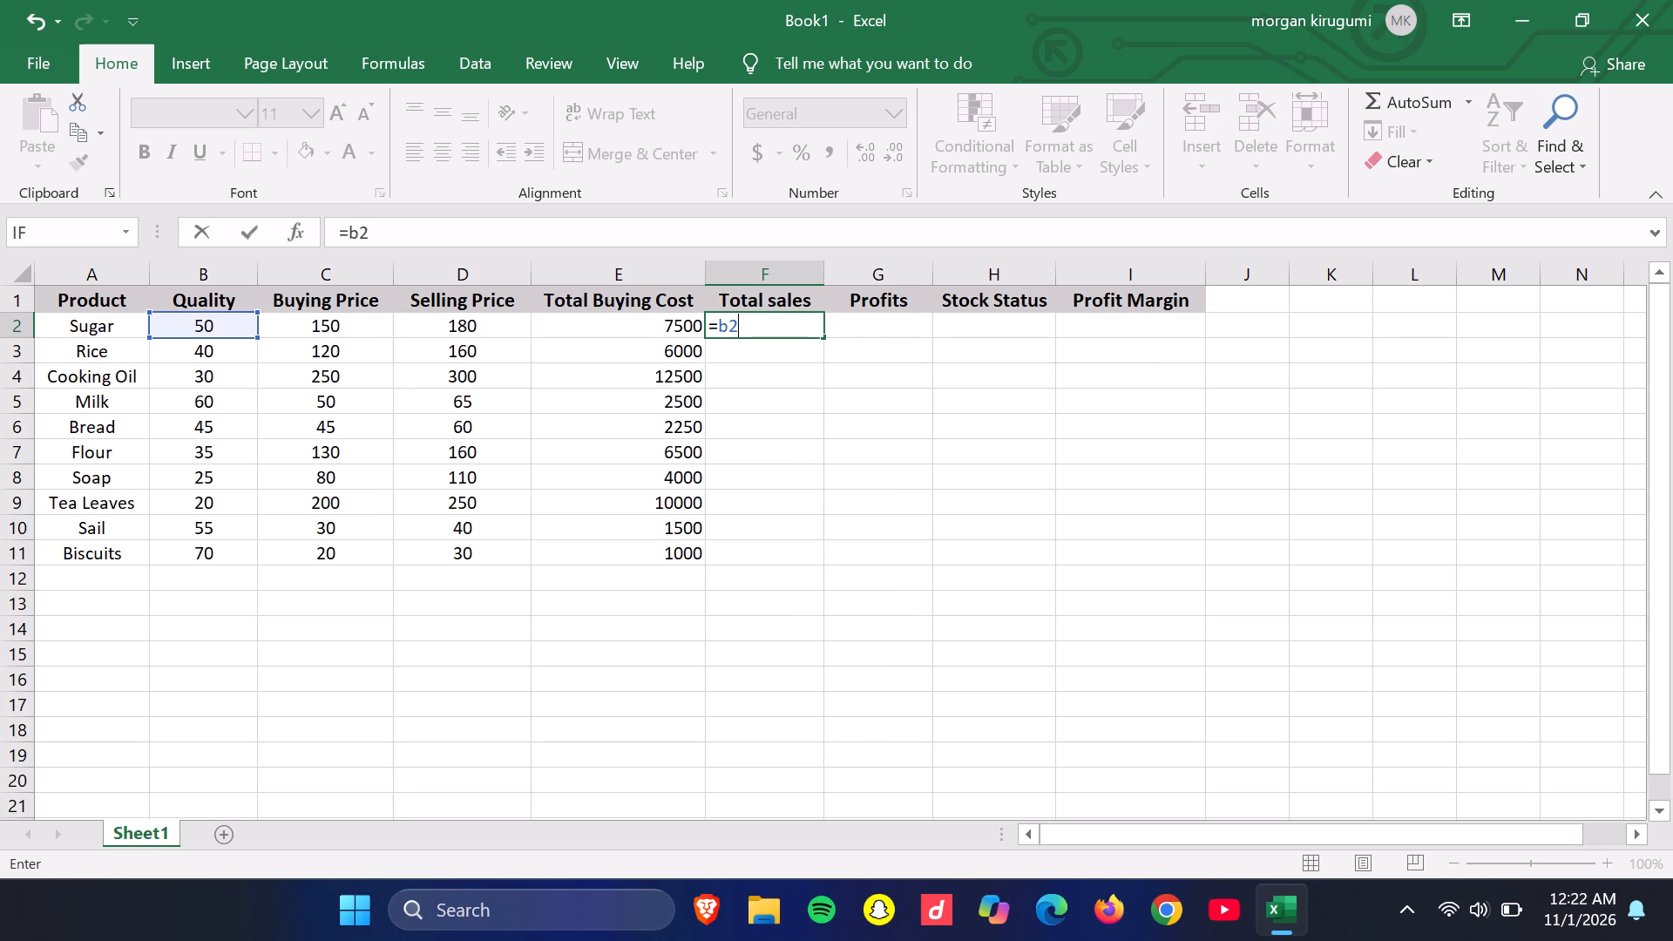
key("shift+asterisk")
type("d2")
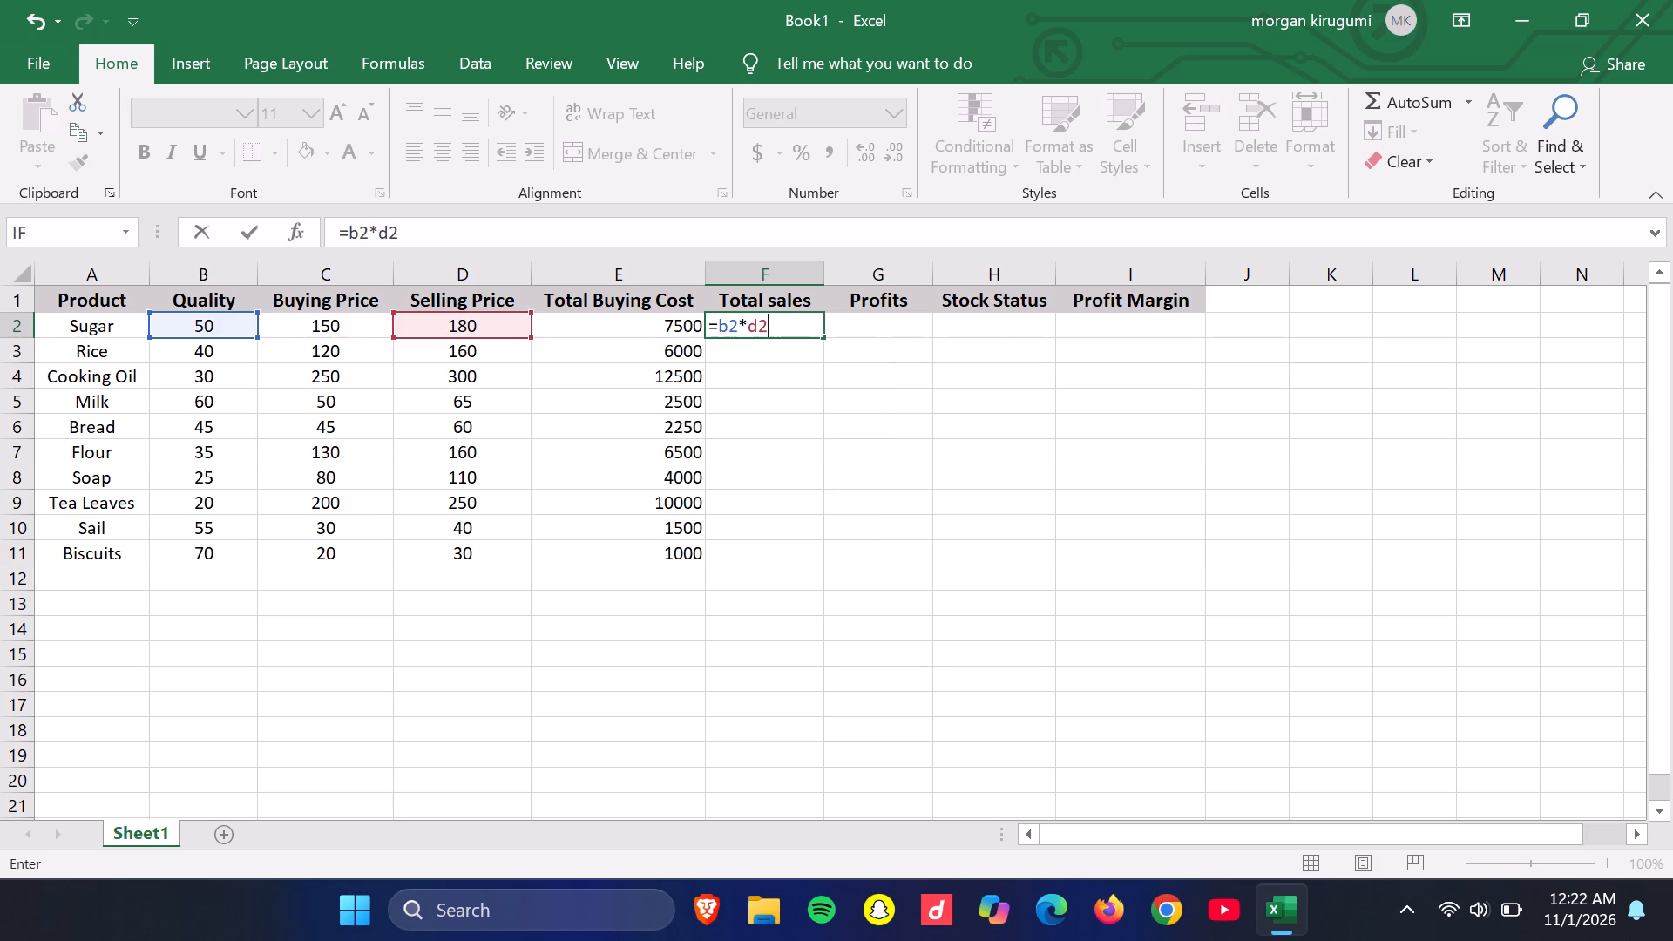
key("Return")
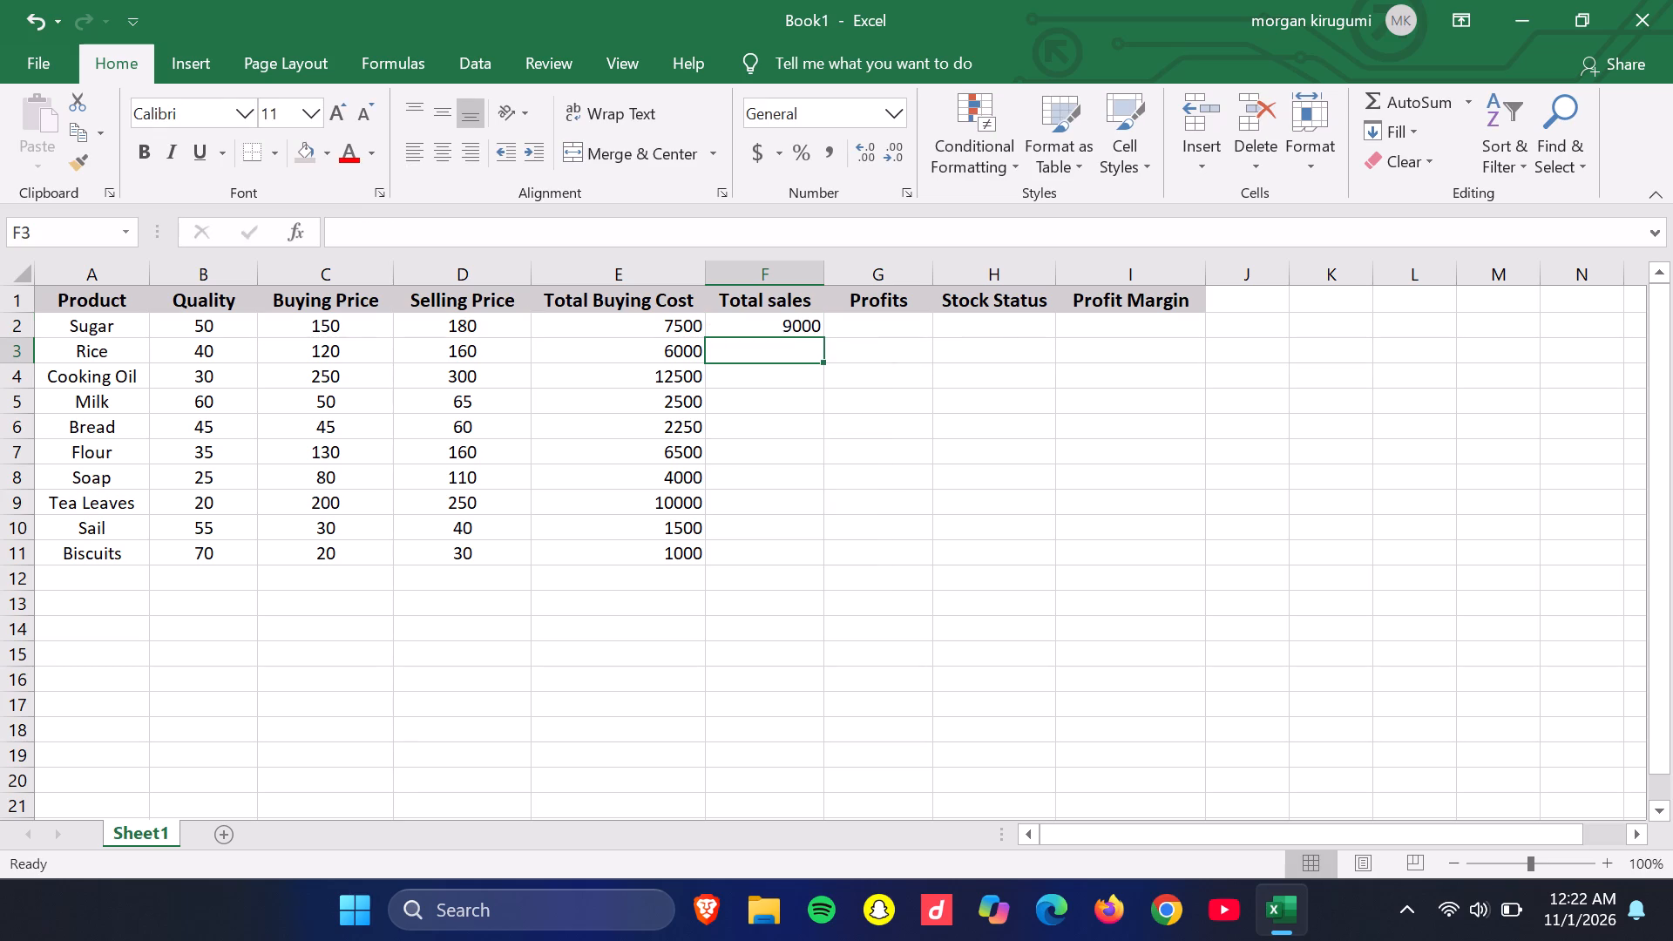
Fill the Total sales formula from F2 down to the Biscuits row, F11.
left_click(811, 328)
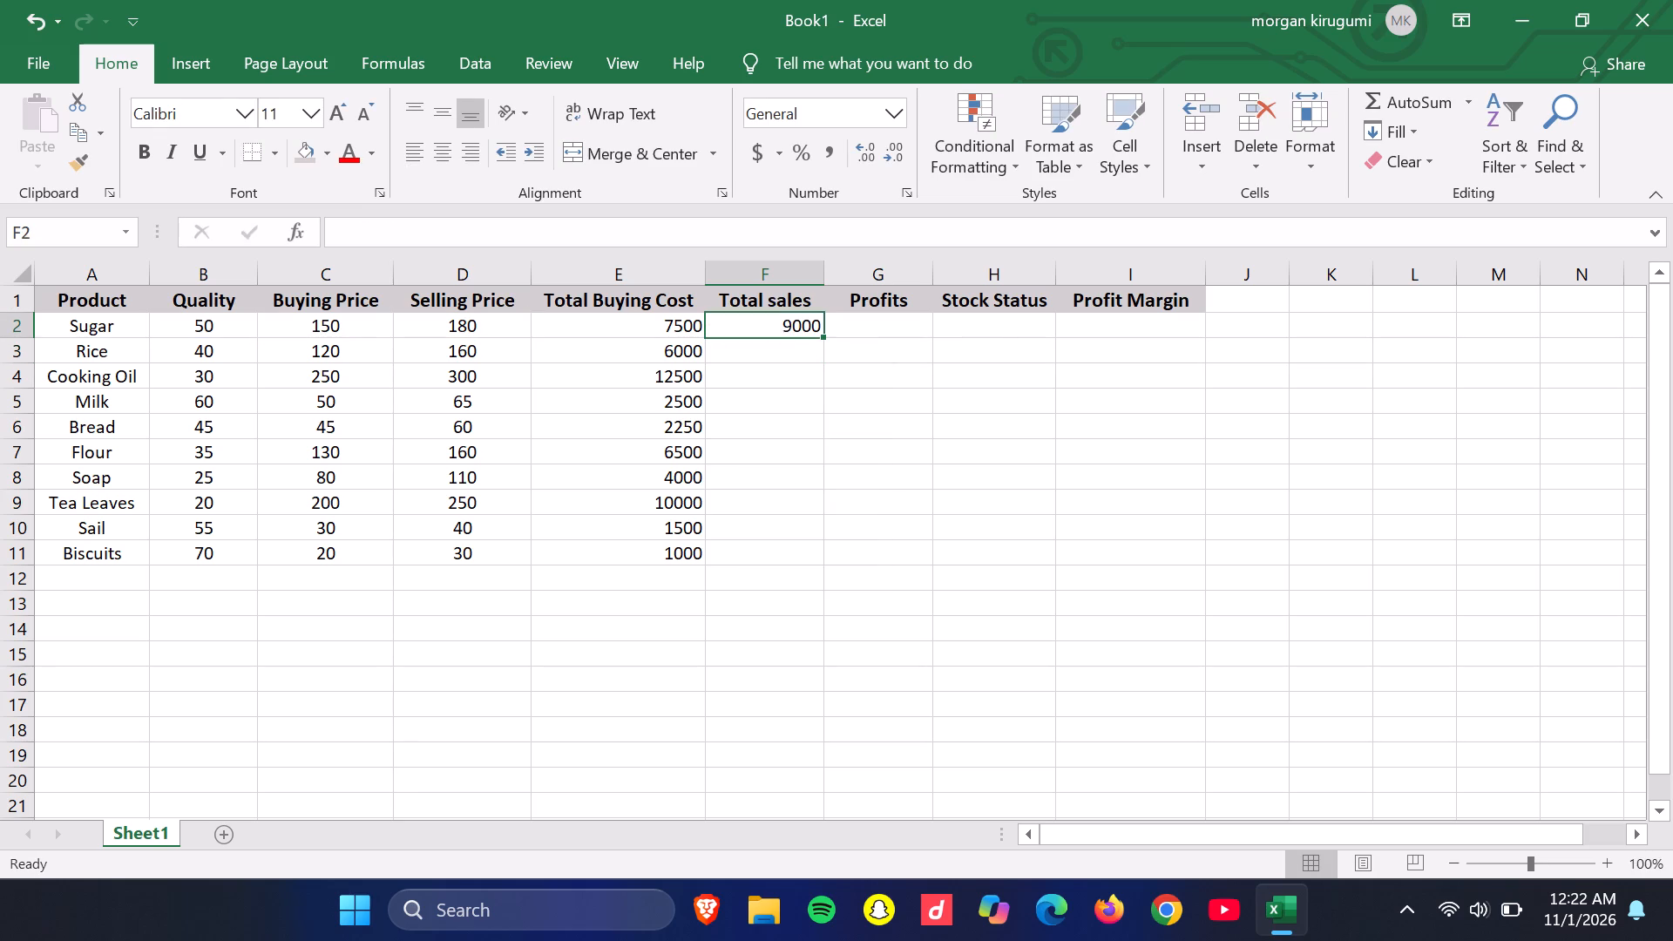
left_click_drag(822, 333, 806, 549)
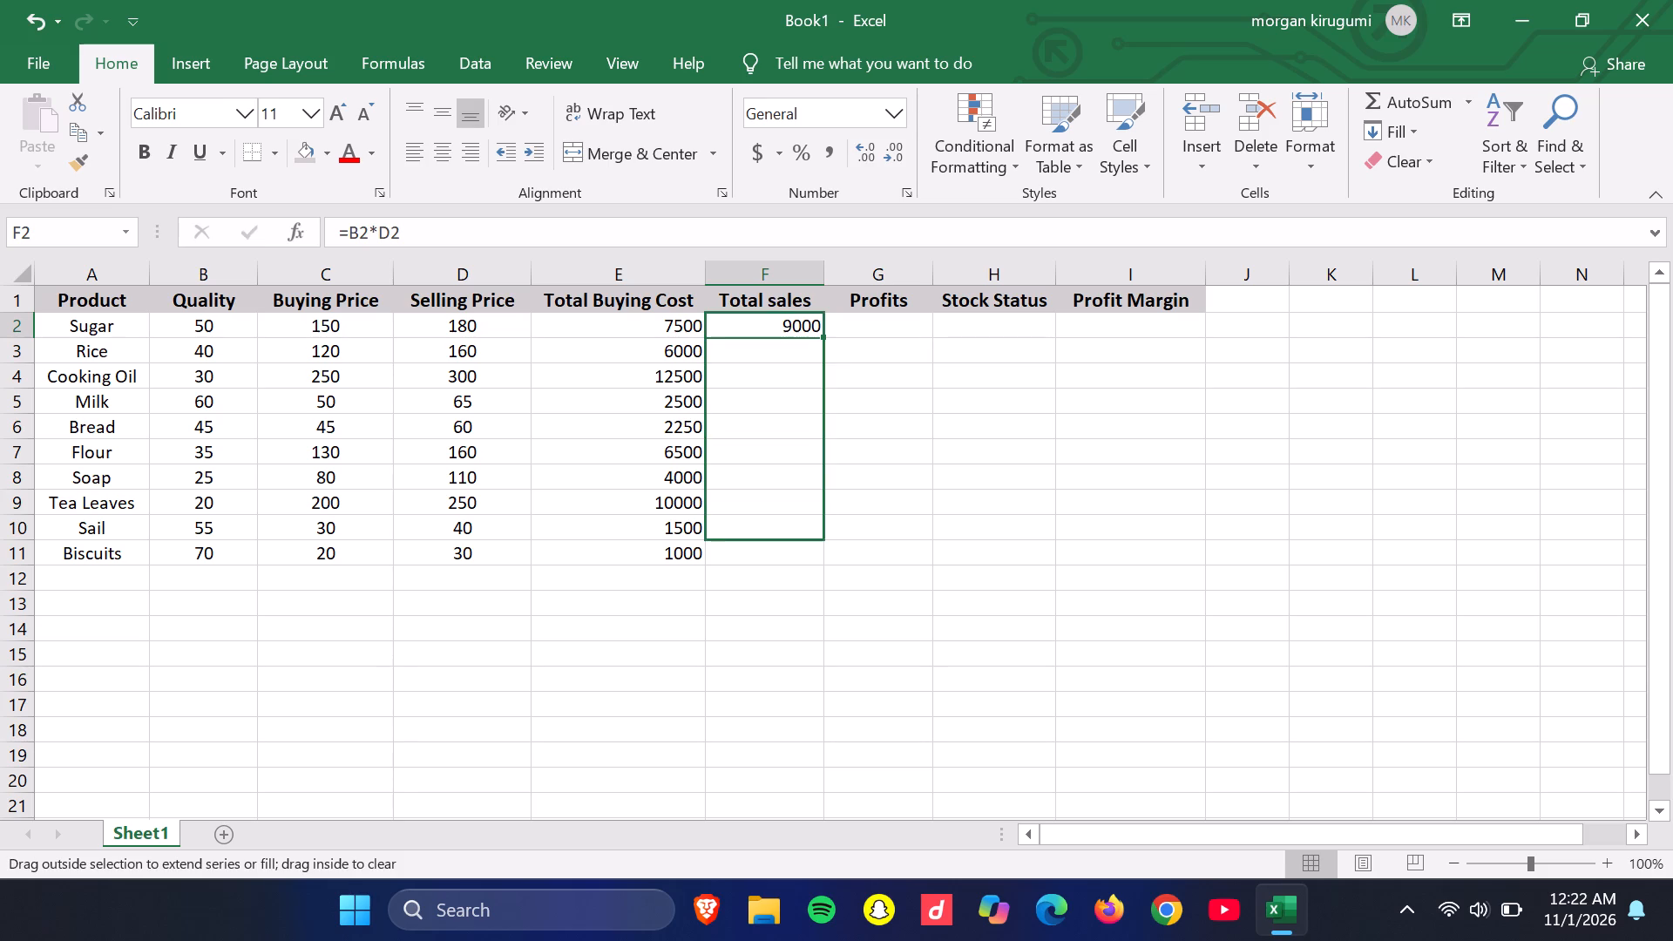
left_click_drag(806, 549, 806, 561)
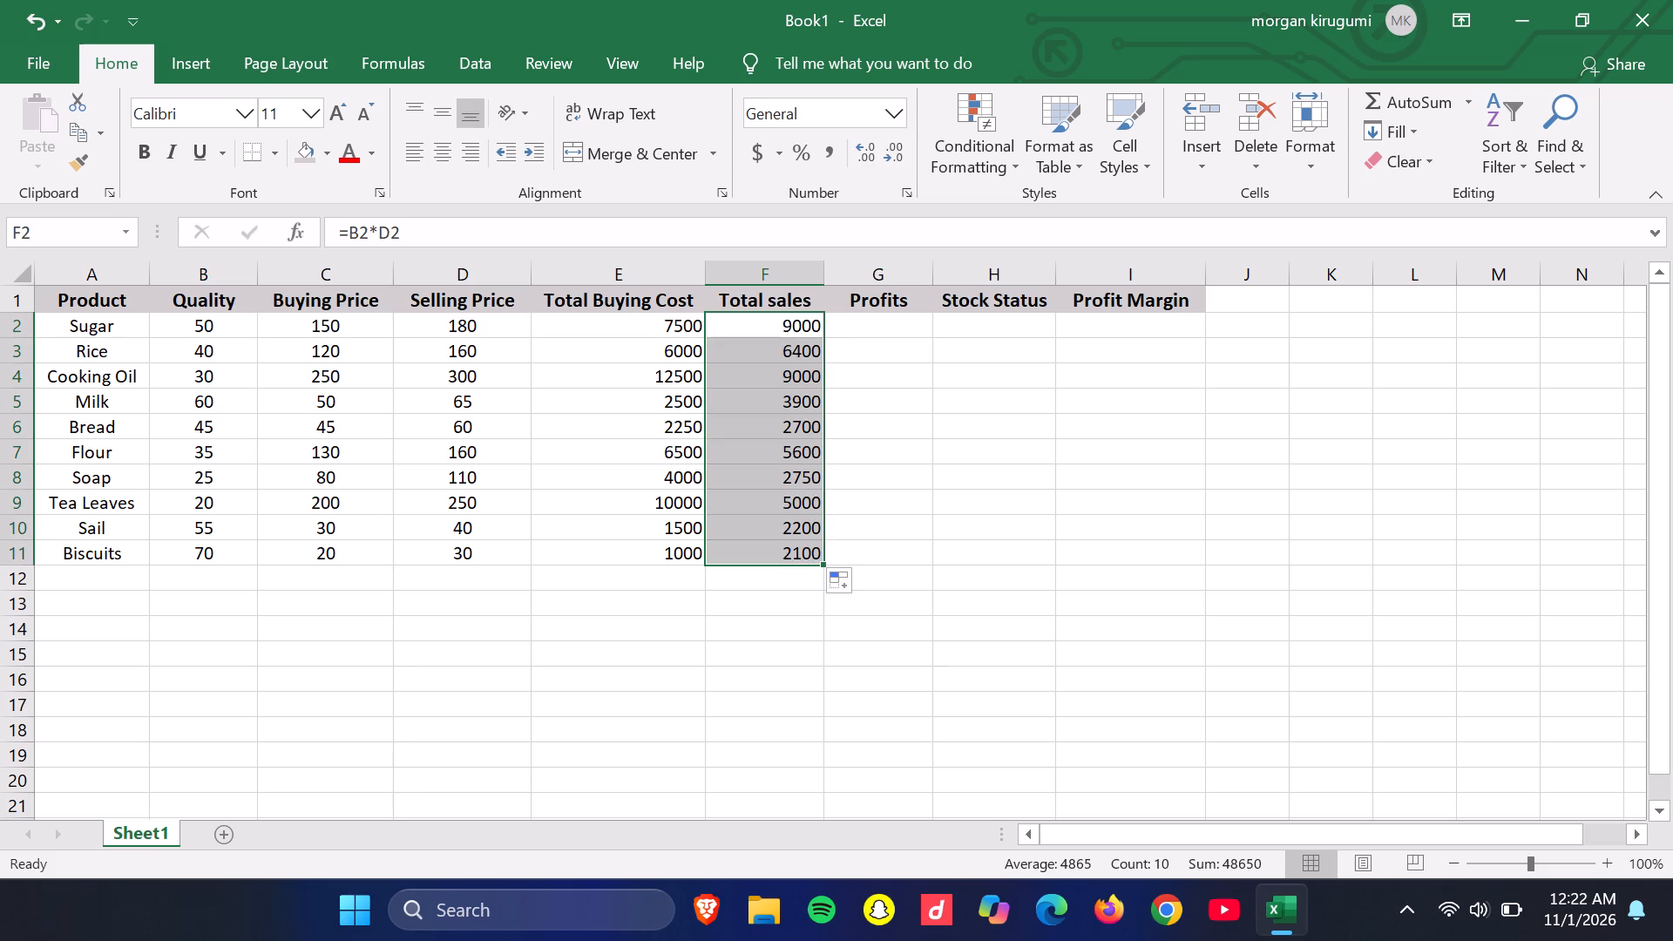
Enter the formula =F2-E2 in G2 as Sugar's profit, total sales minus total buying cost.
left_click(878, 336)
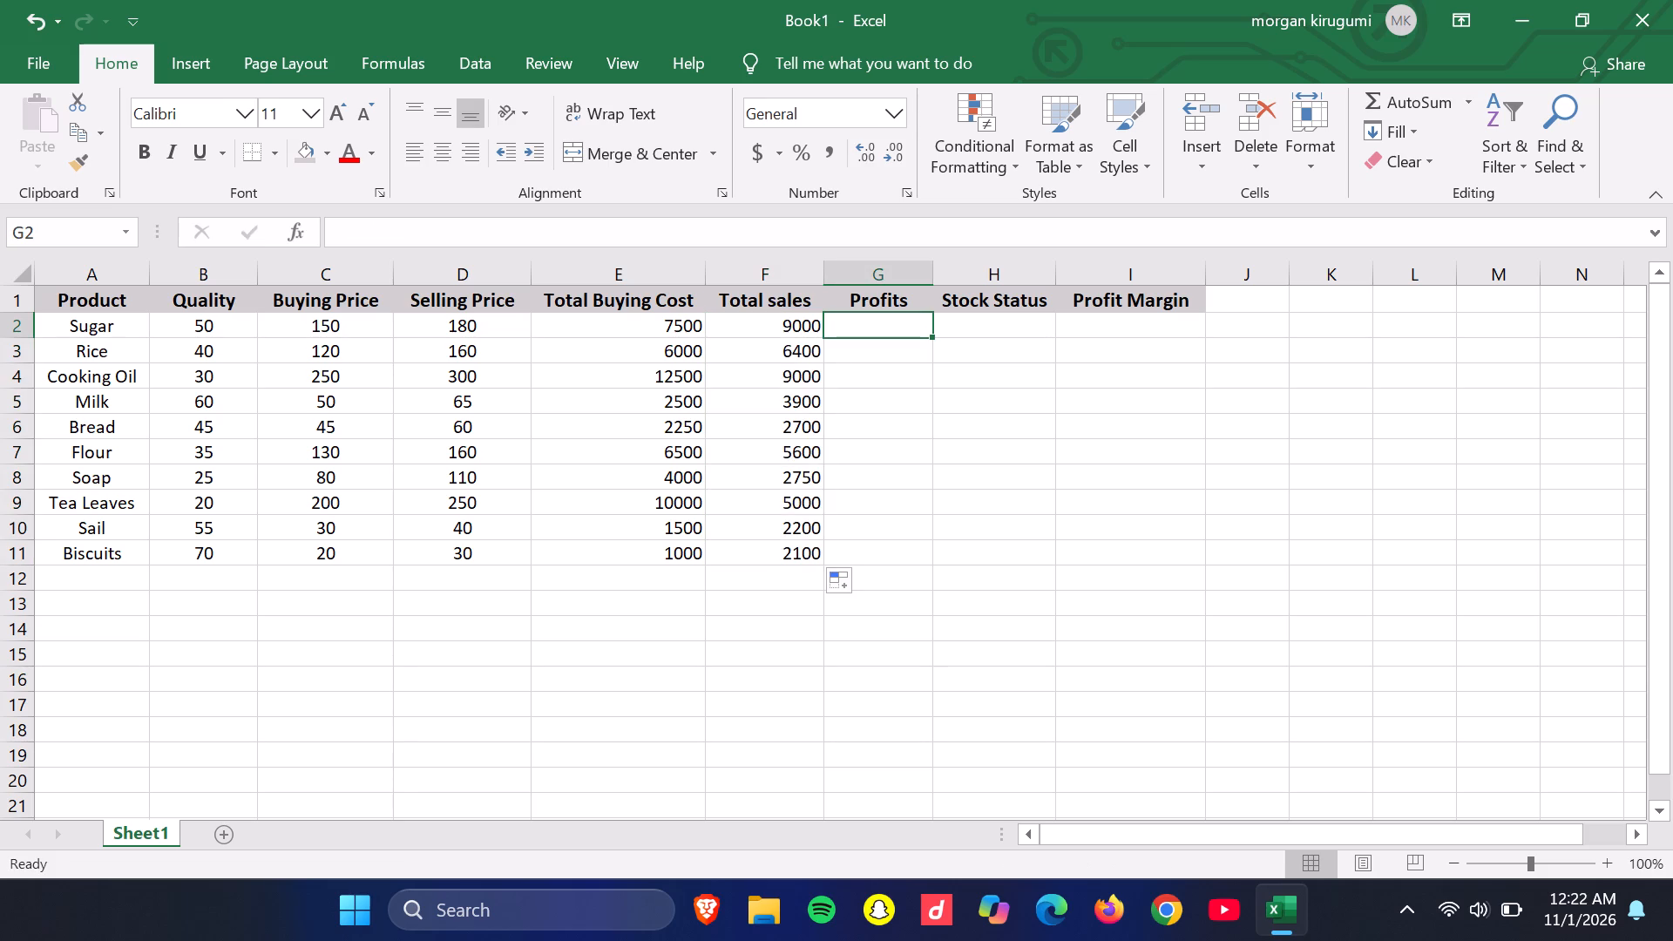
key("equal")
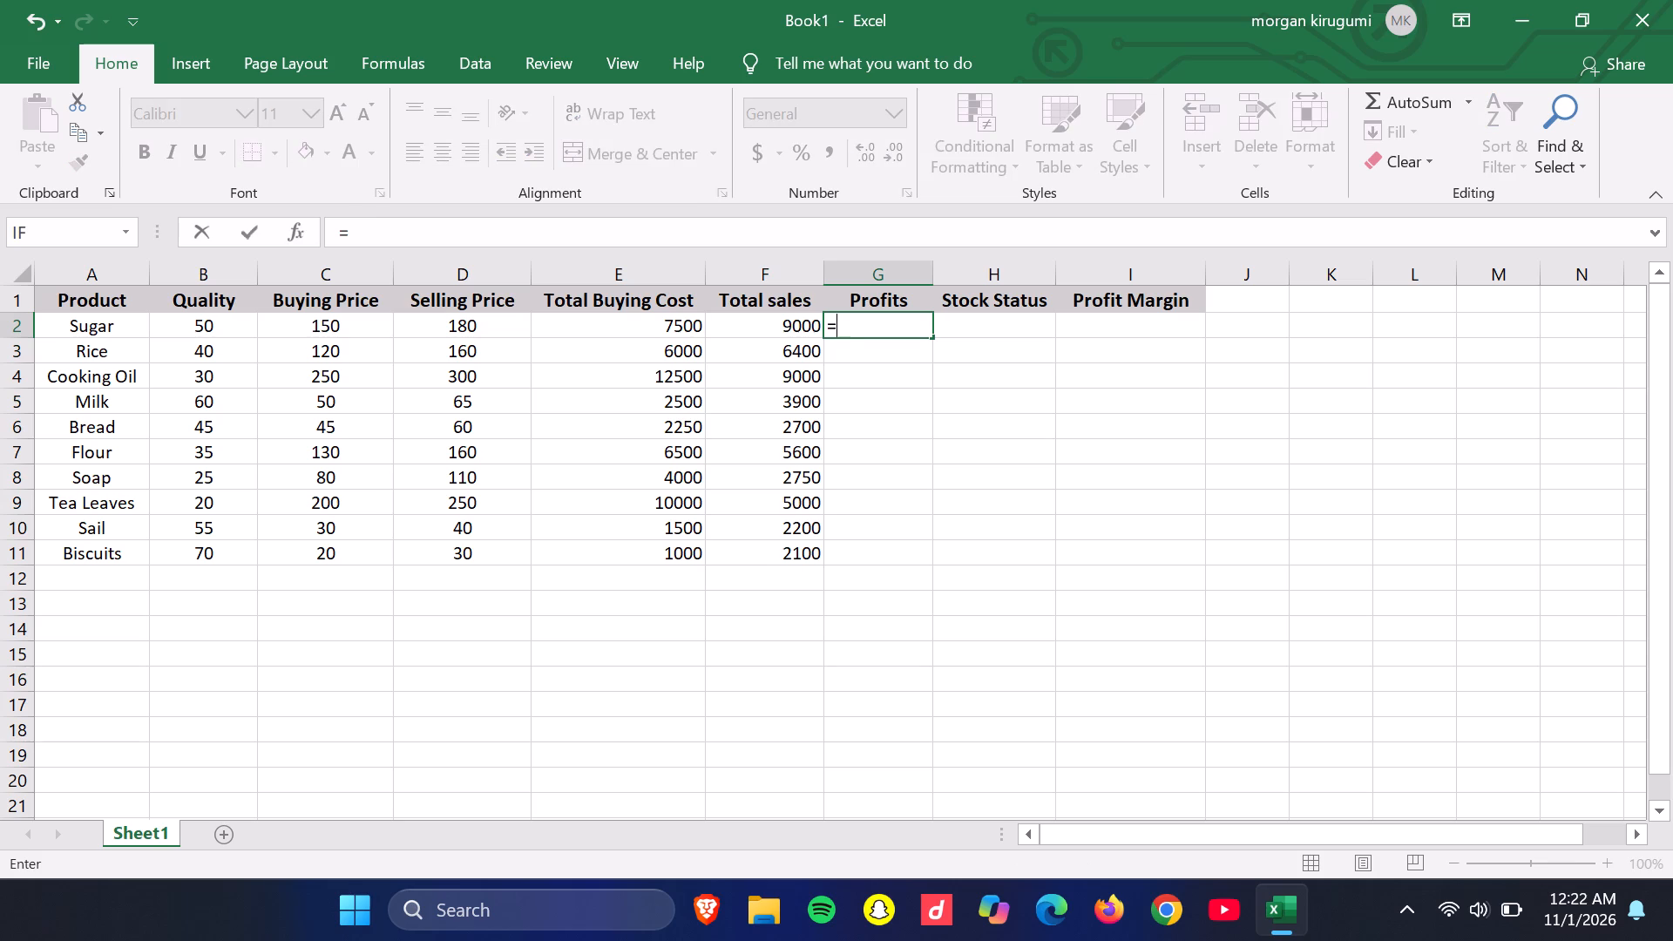
type("f2")
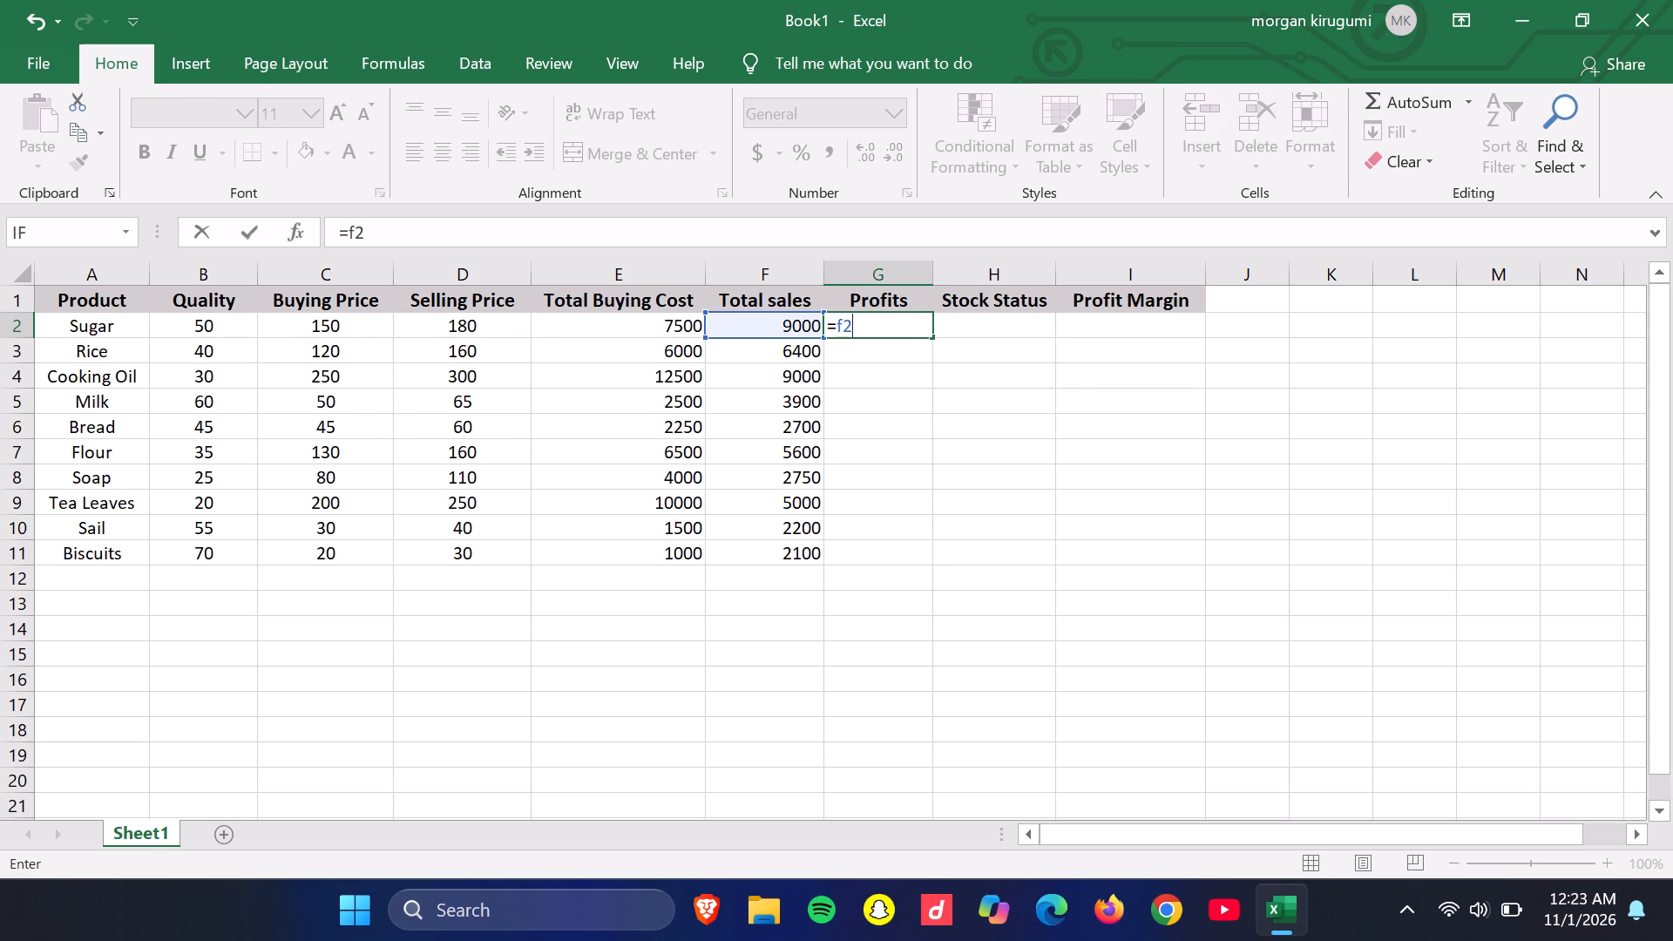
key("minus")
type("e3")
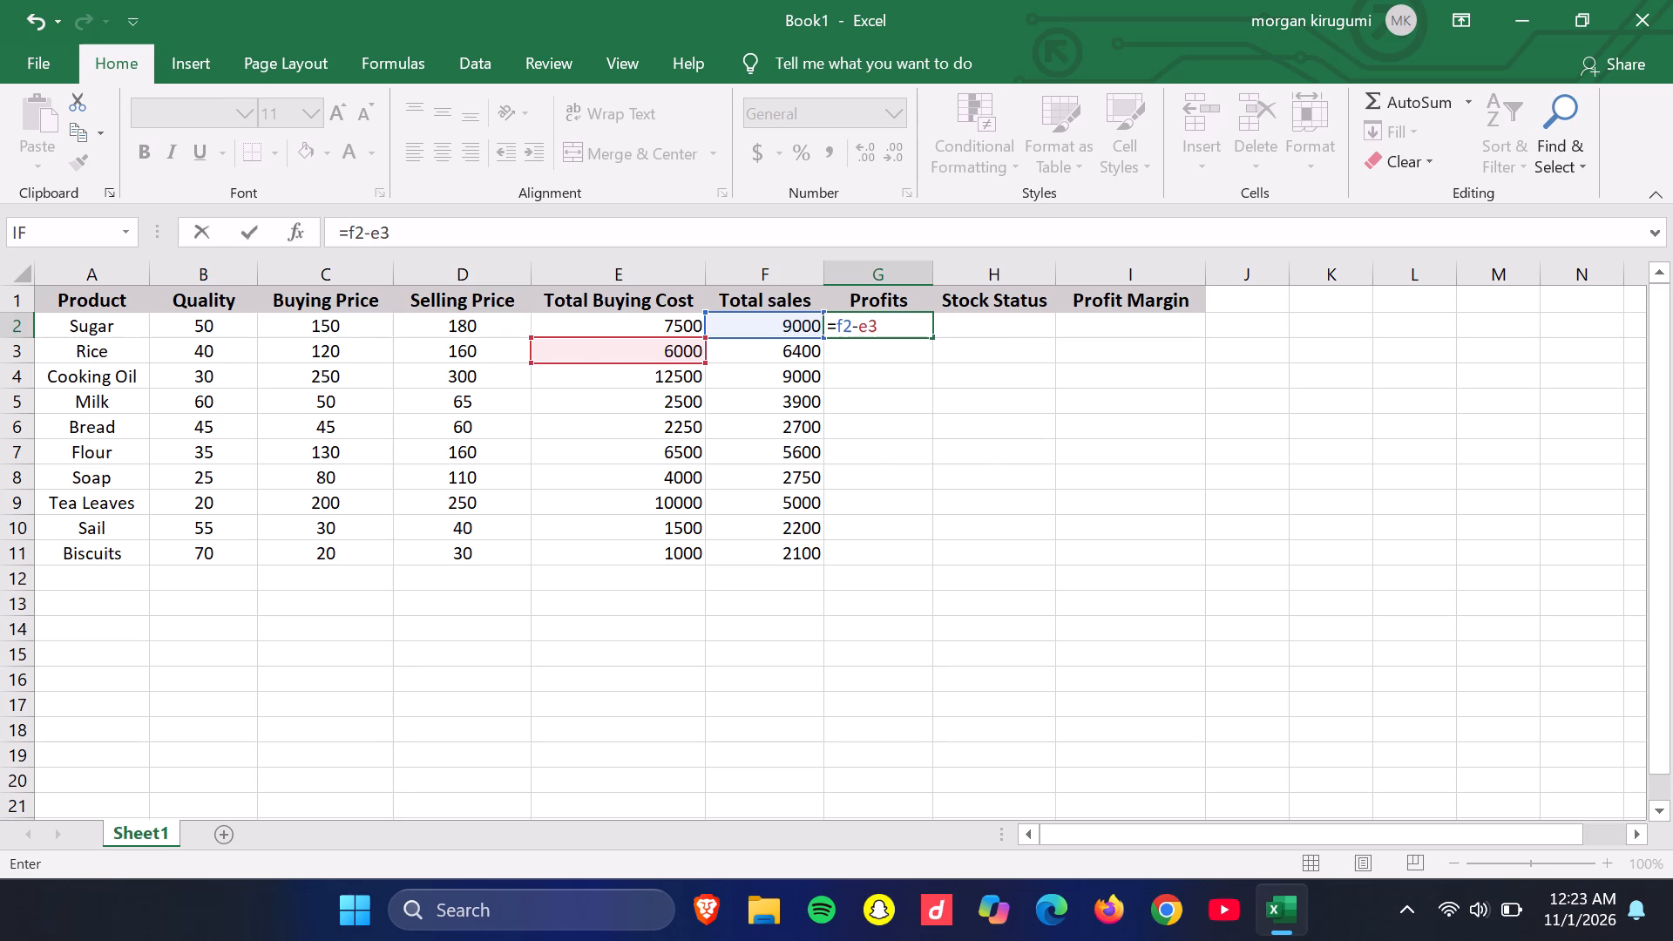
key("BackSpace")
key("2")
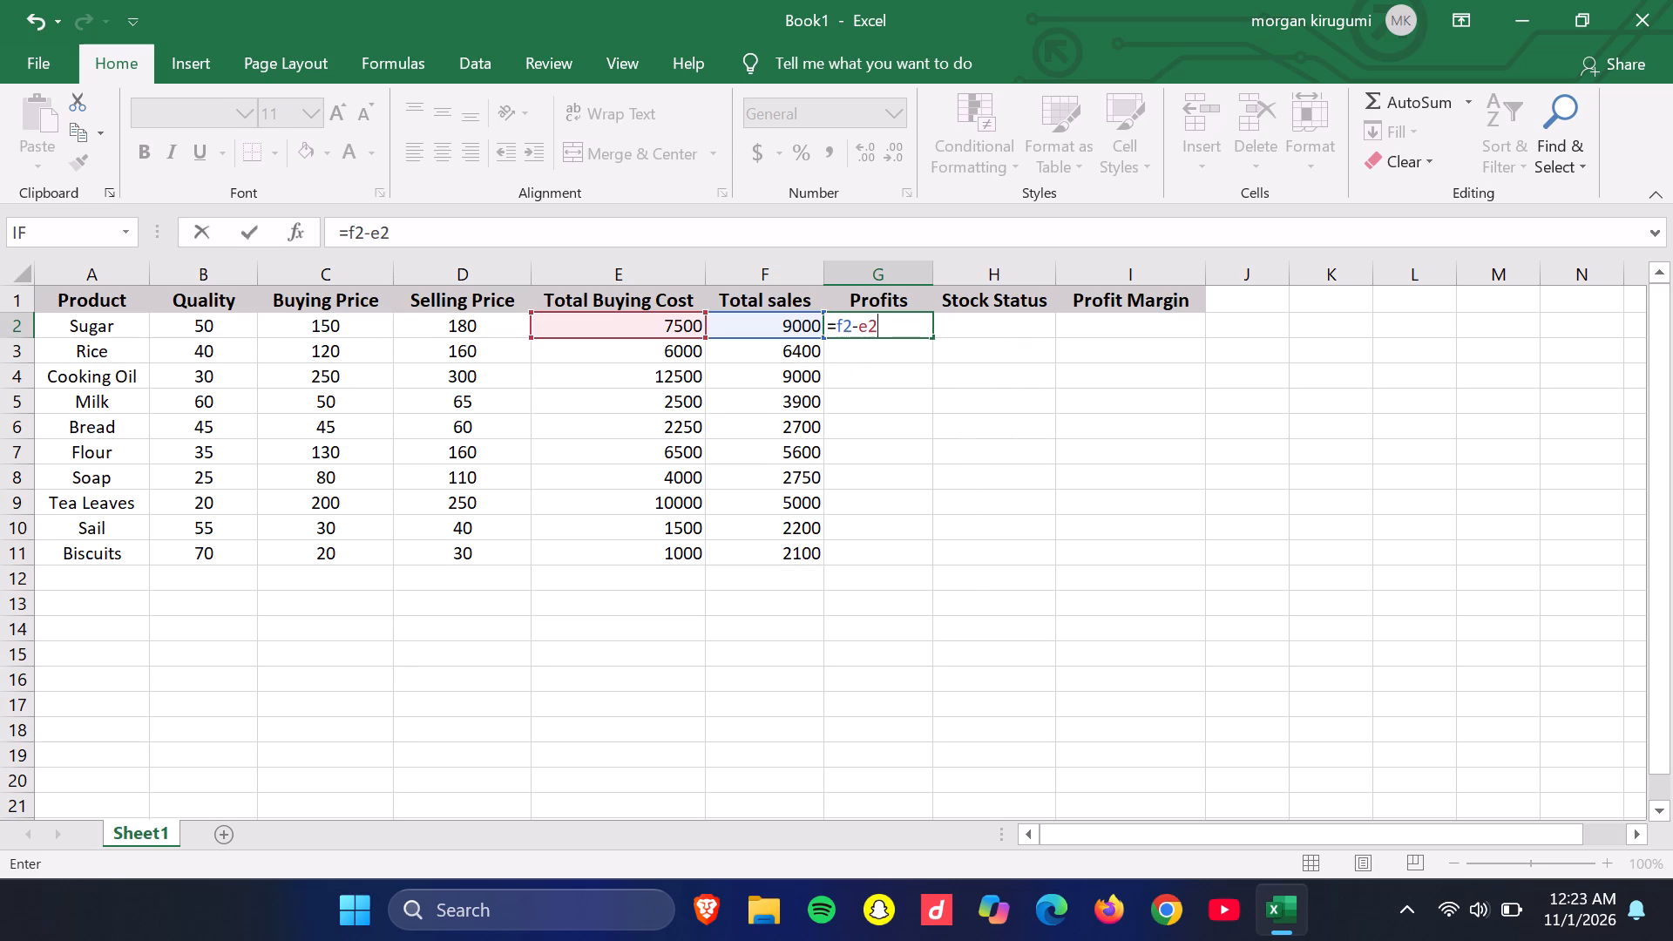
key("shift+parenright")
key("Left")
key("Left")
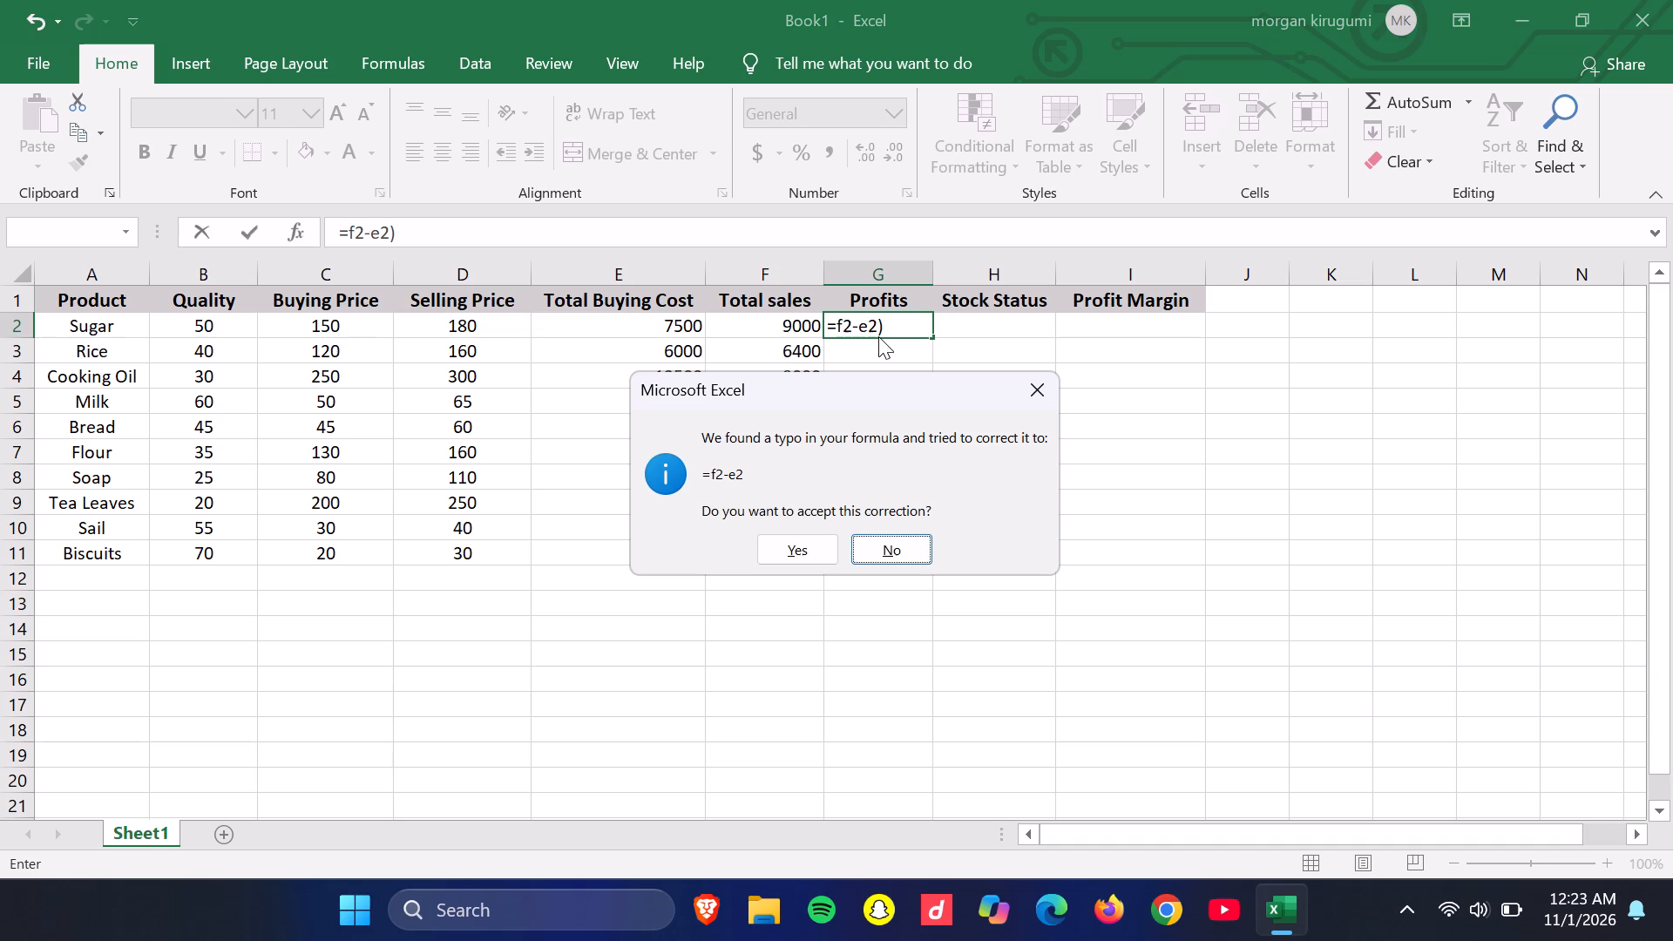
left_click(799, 545)
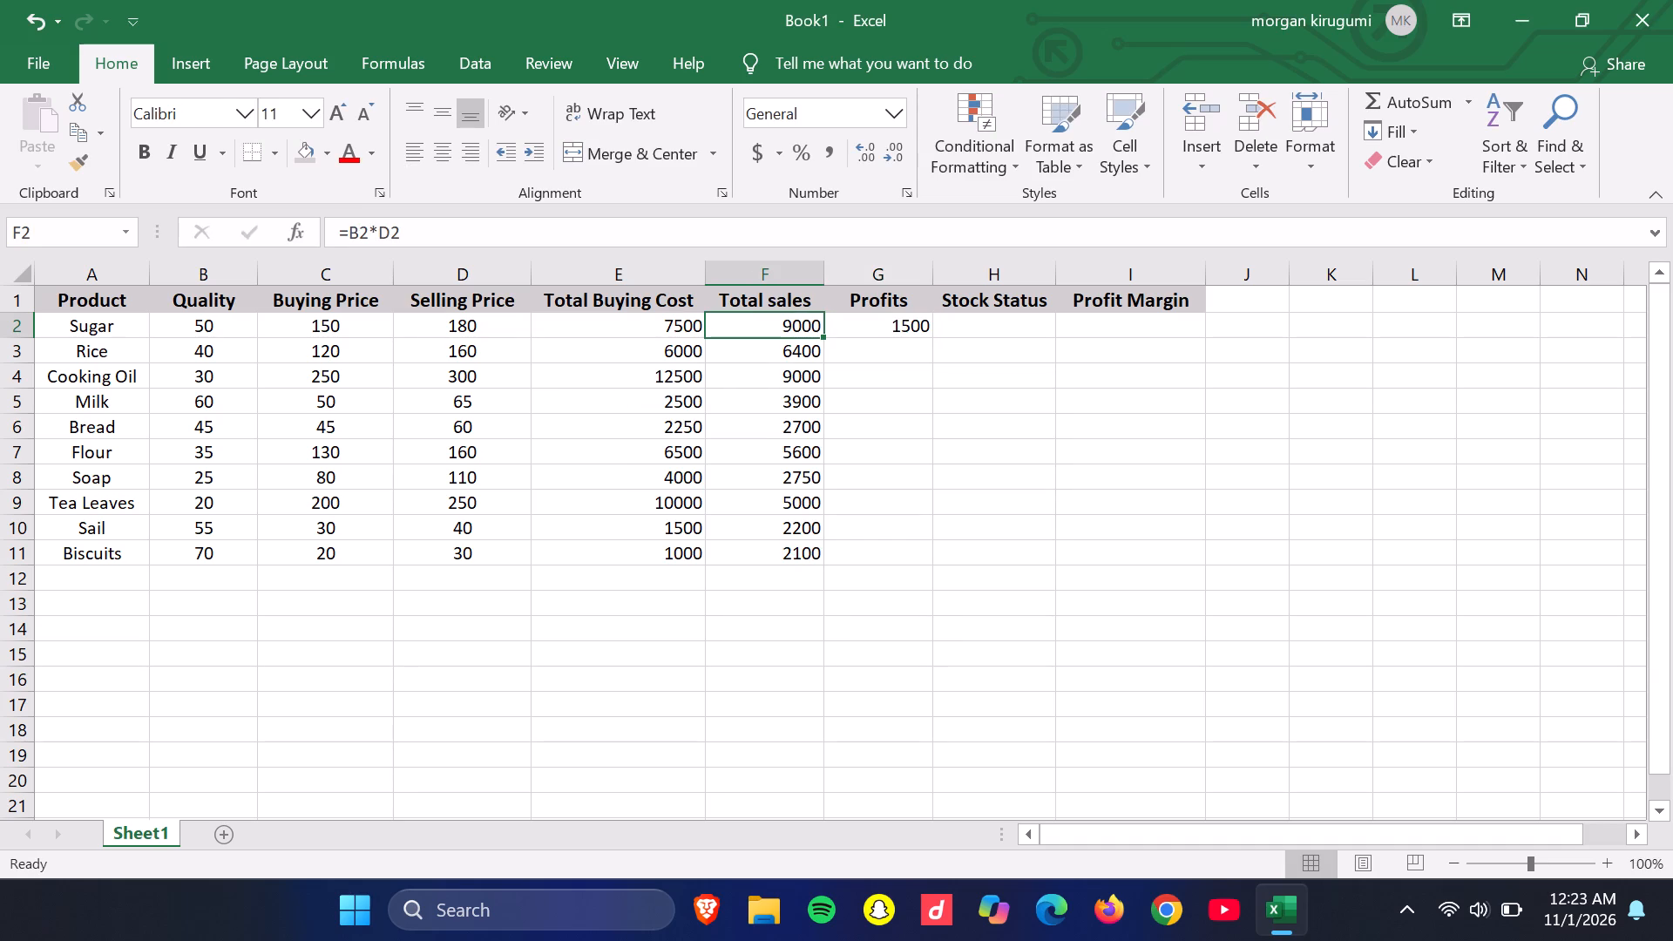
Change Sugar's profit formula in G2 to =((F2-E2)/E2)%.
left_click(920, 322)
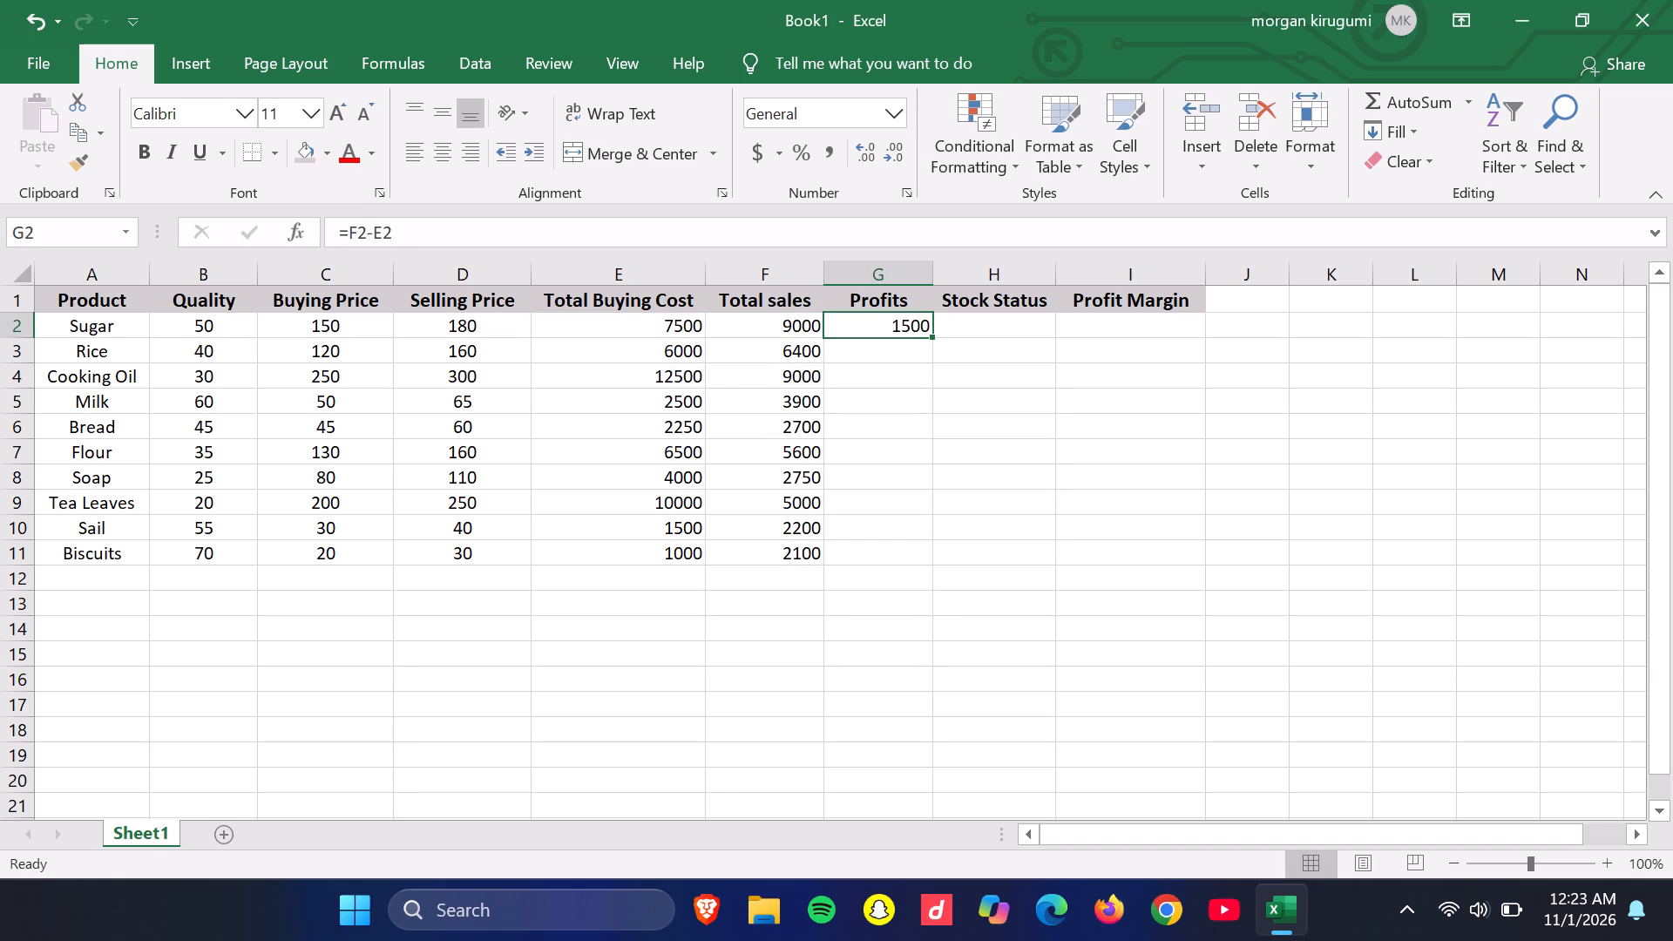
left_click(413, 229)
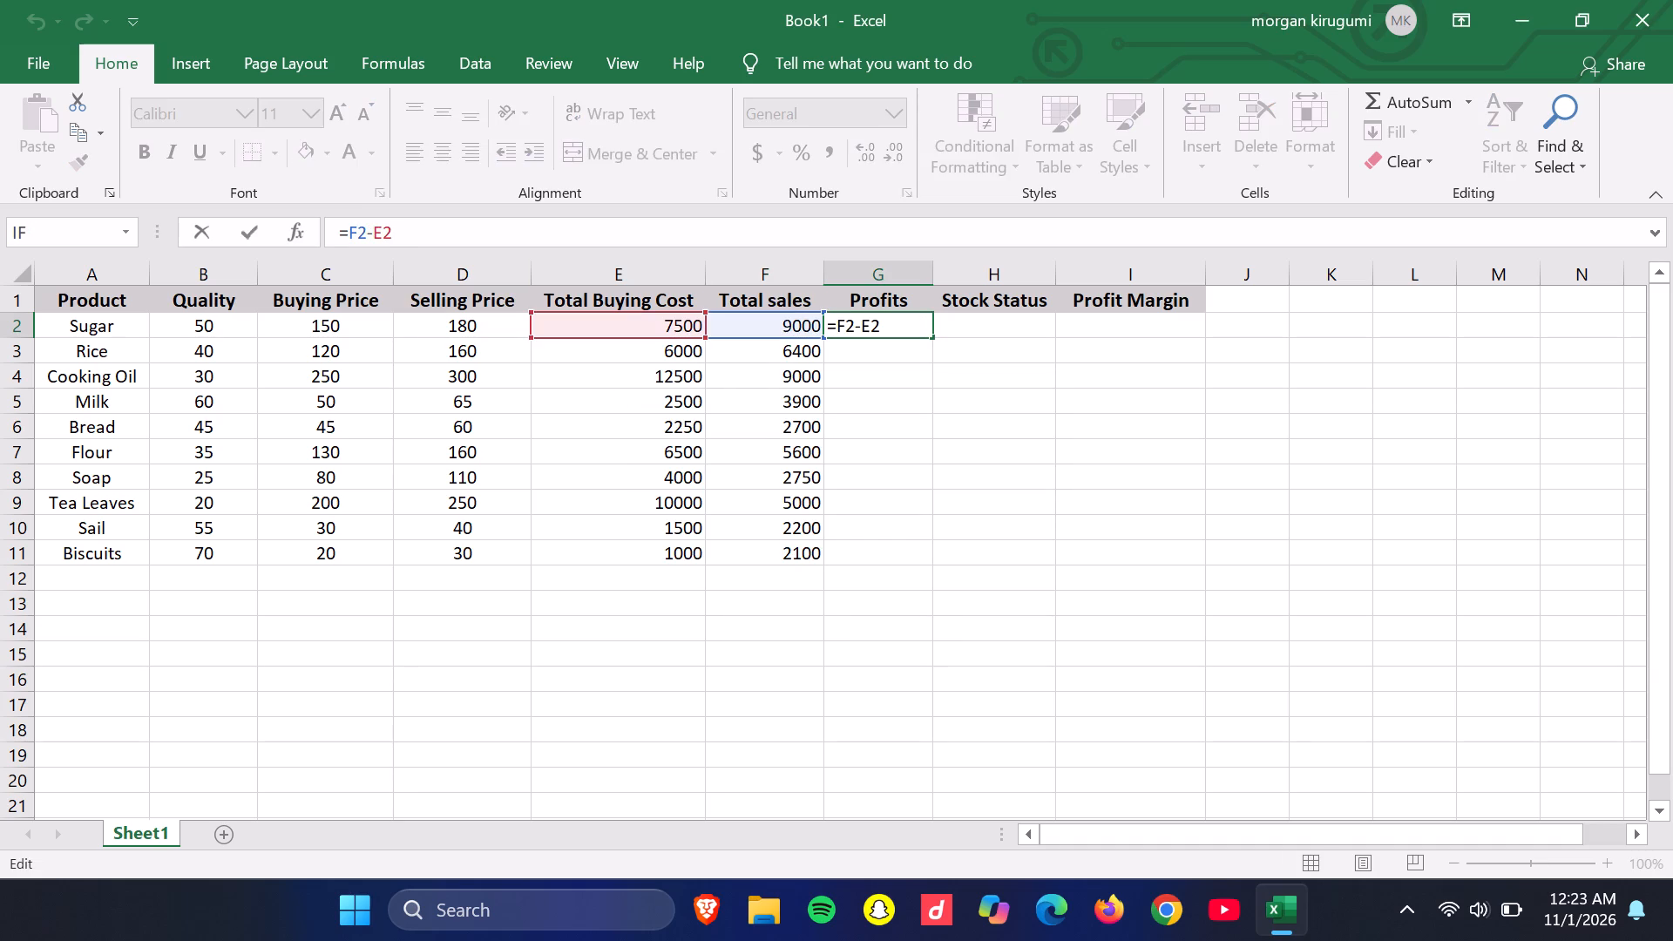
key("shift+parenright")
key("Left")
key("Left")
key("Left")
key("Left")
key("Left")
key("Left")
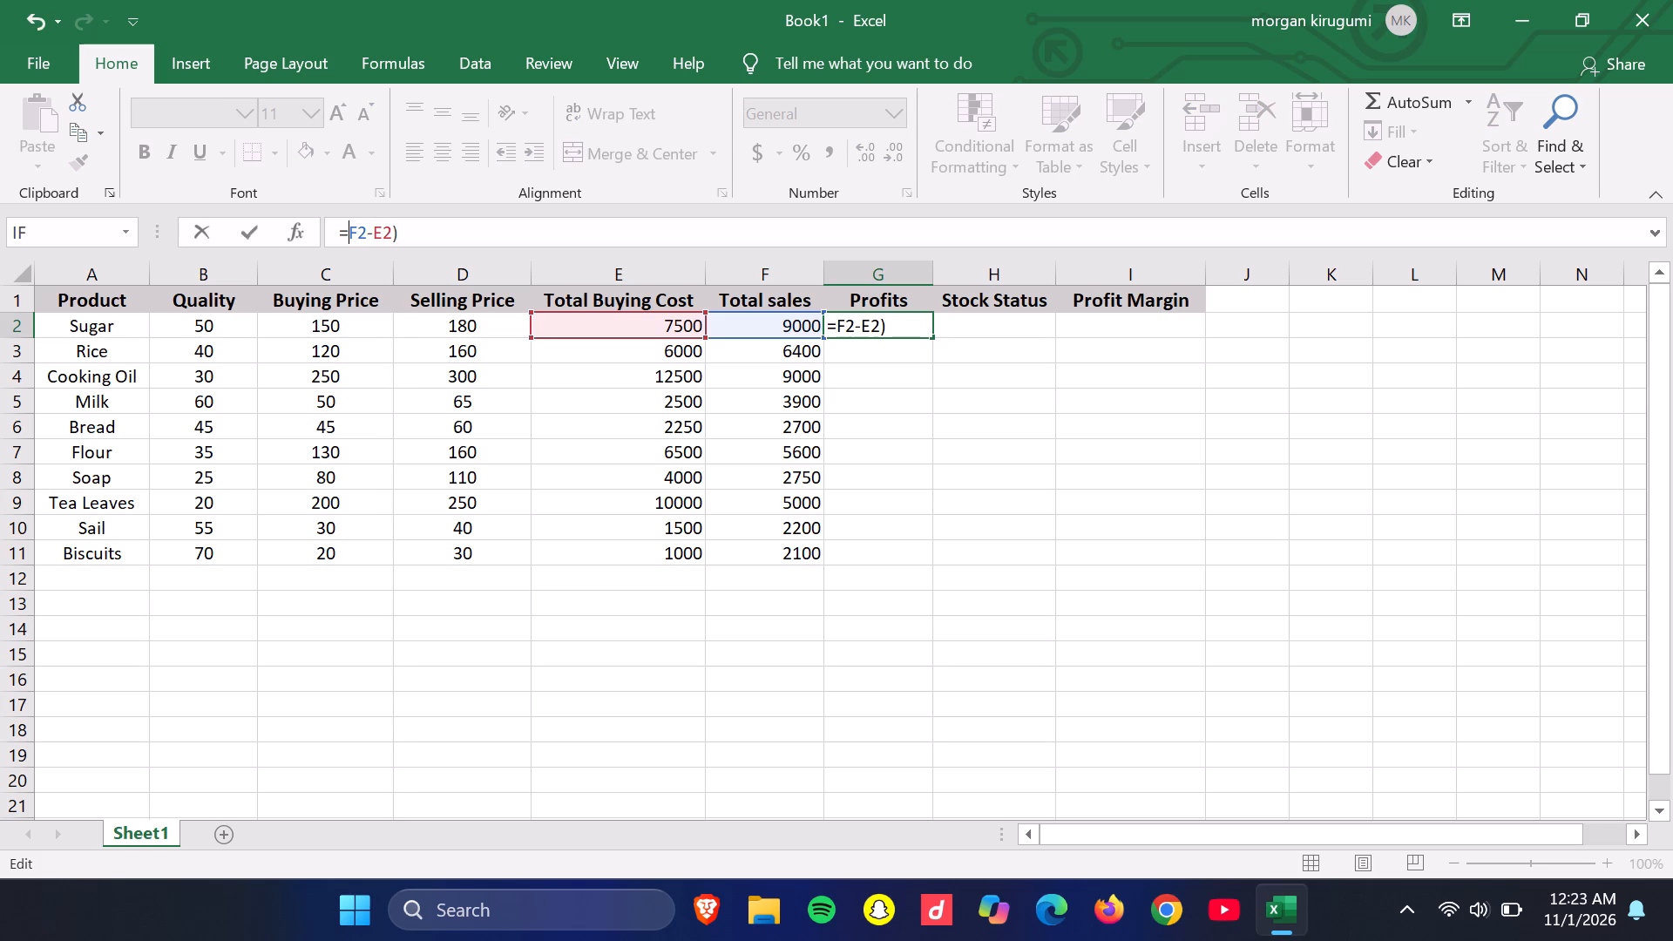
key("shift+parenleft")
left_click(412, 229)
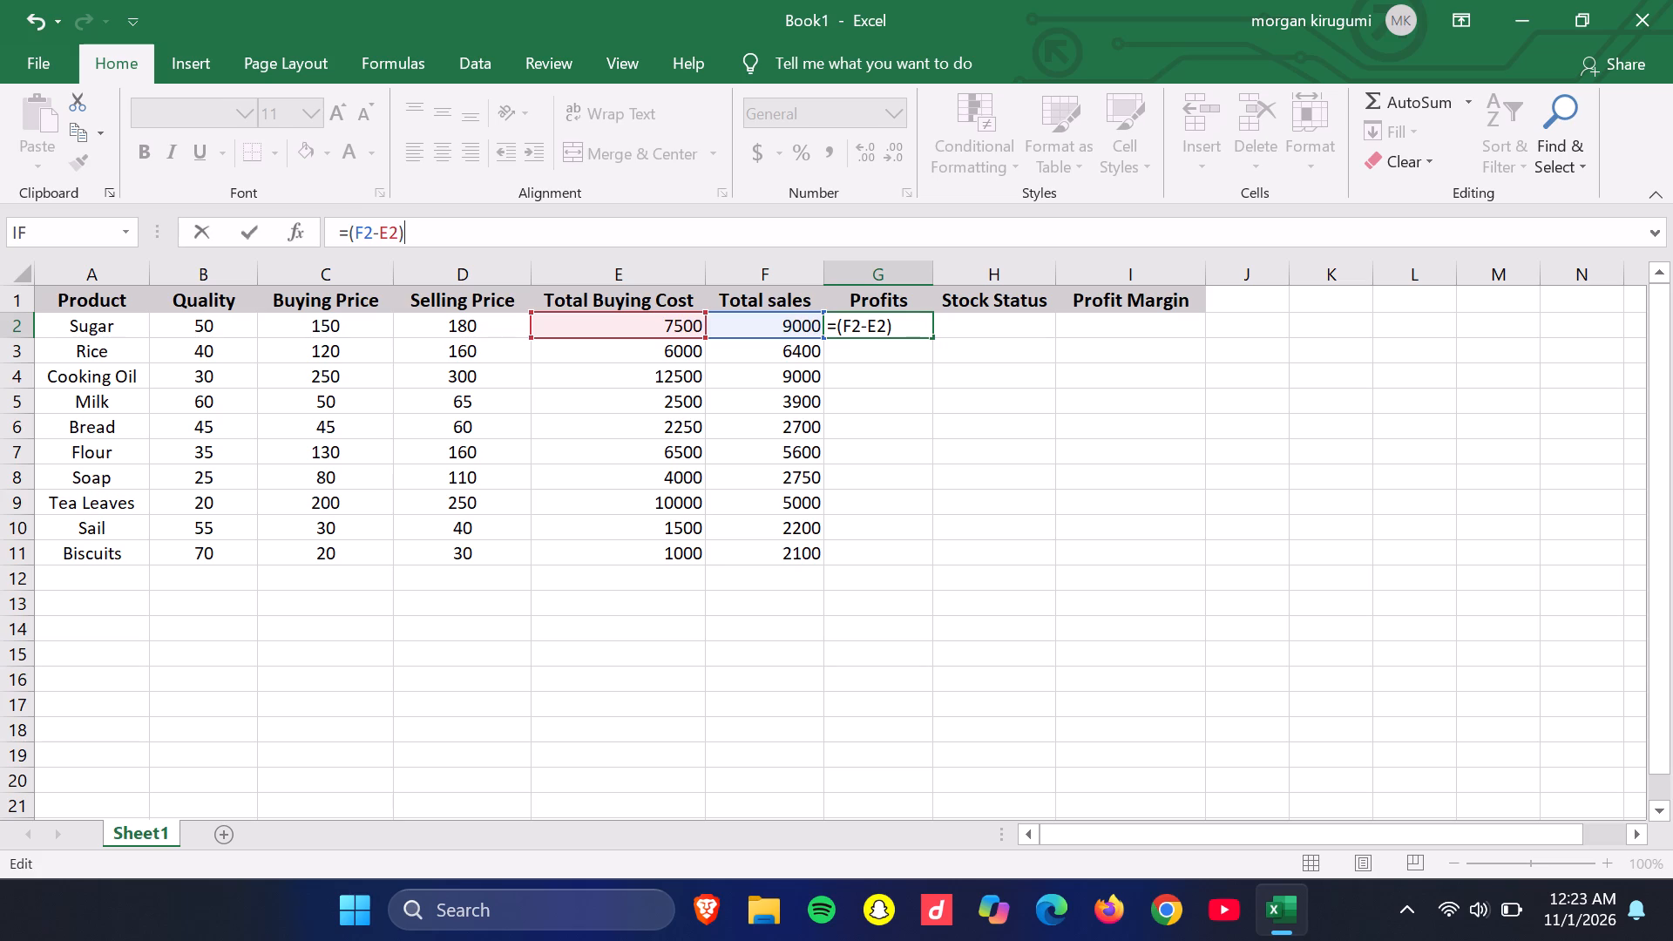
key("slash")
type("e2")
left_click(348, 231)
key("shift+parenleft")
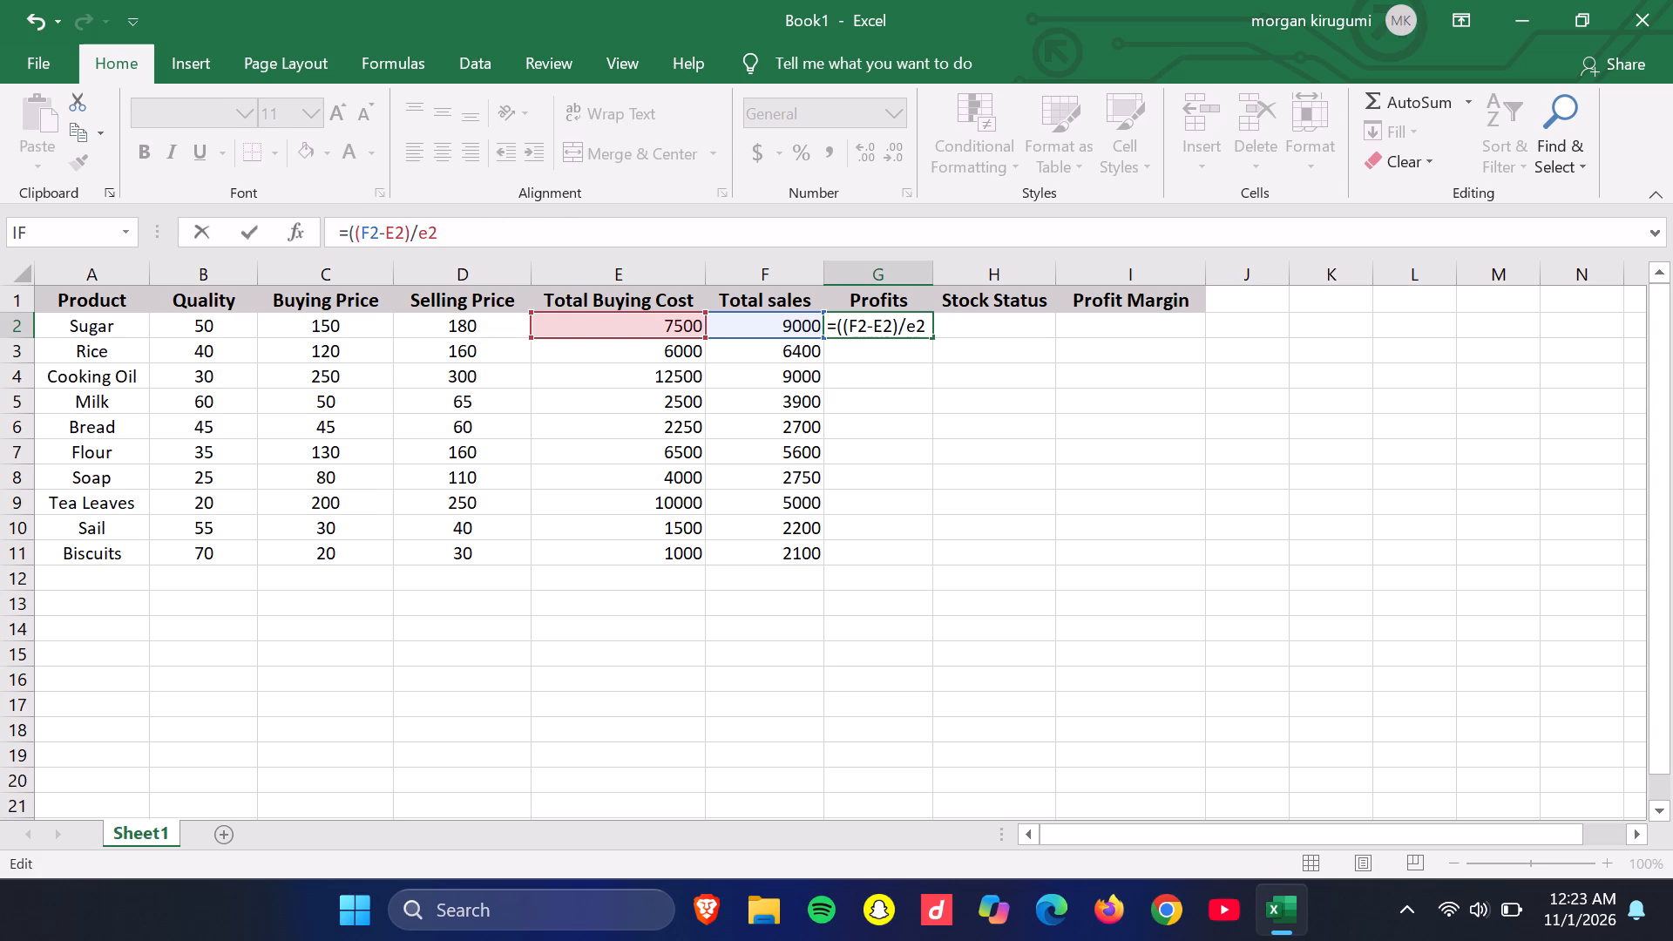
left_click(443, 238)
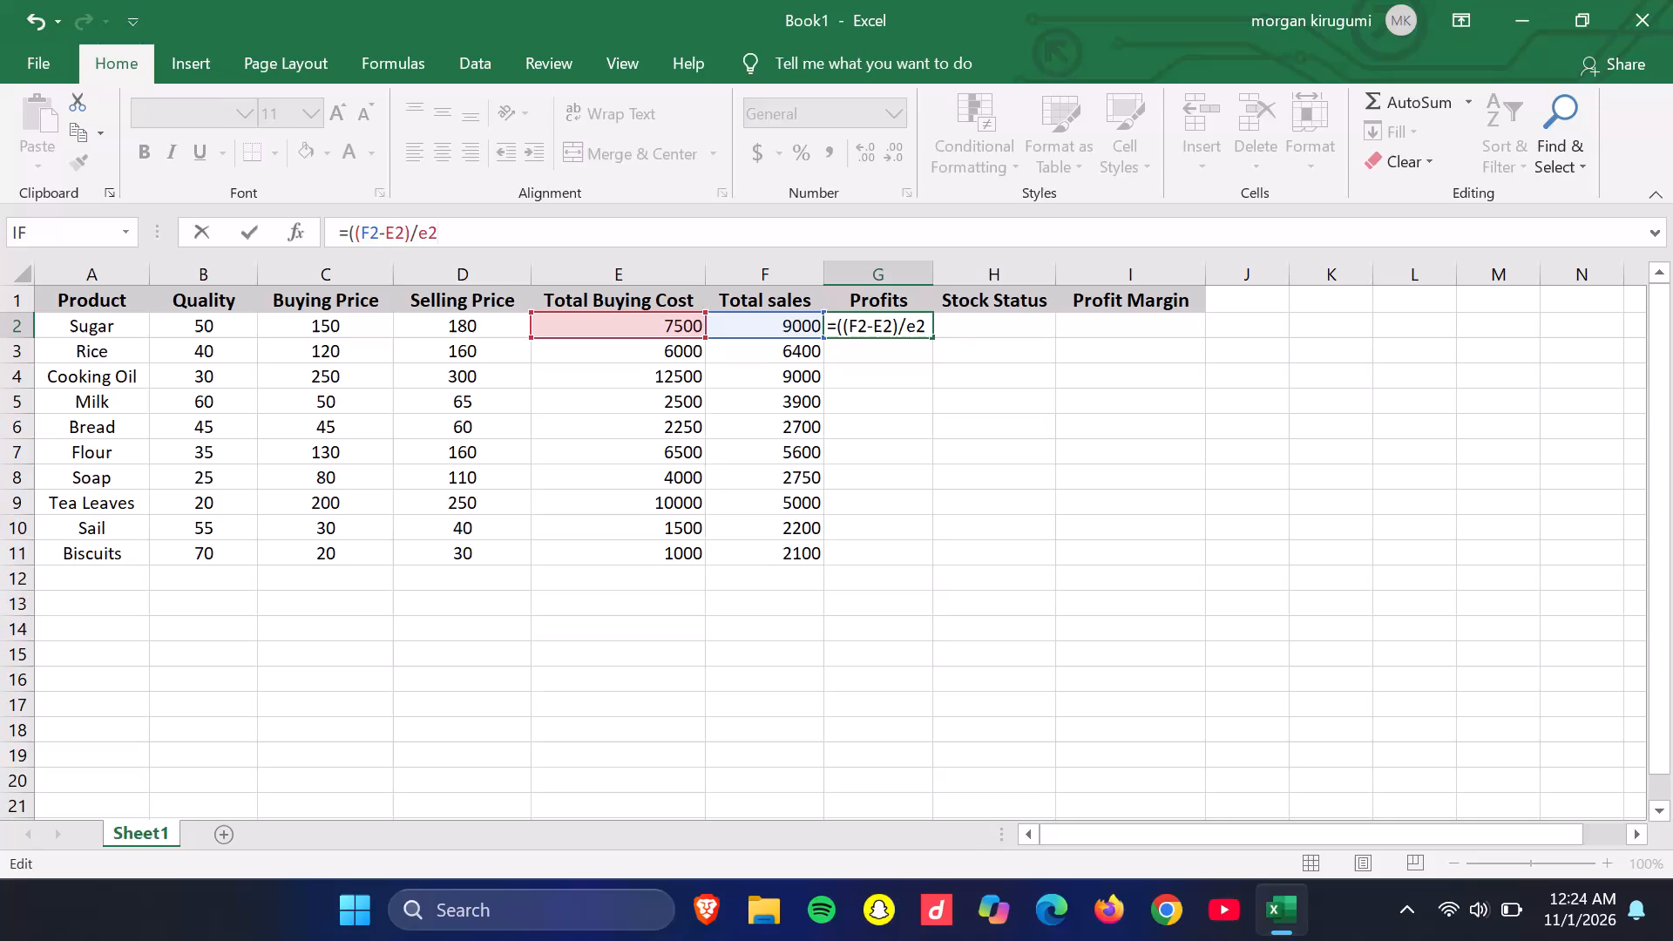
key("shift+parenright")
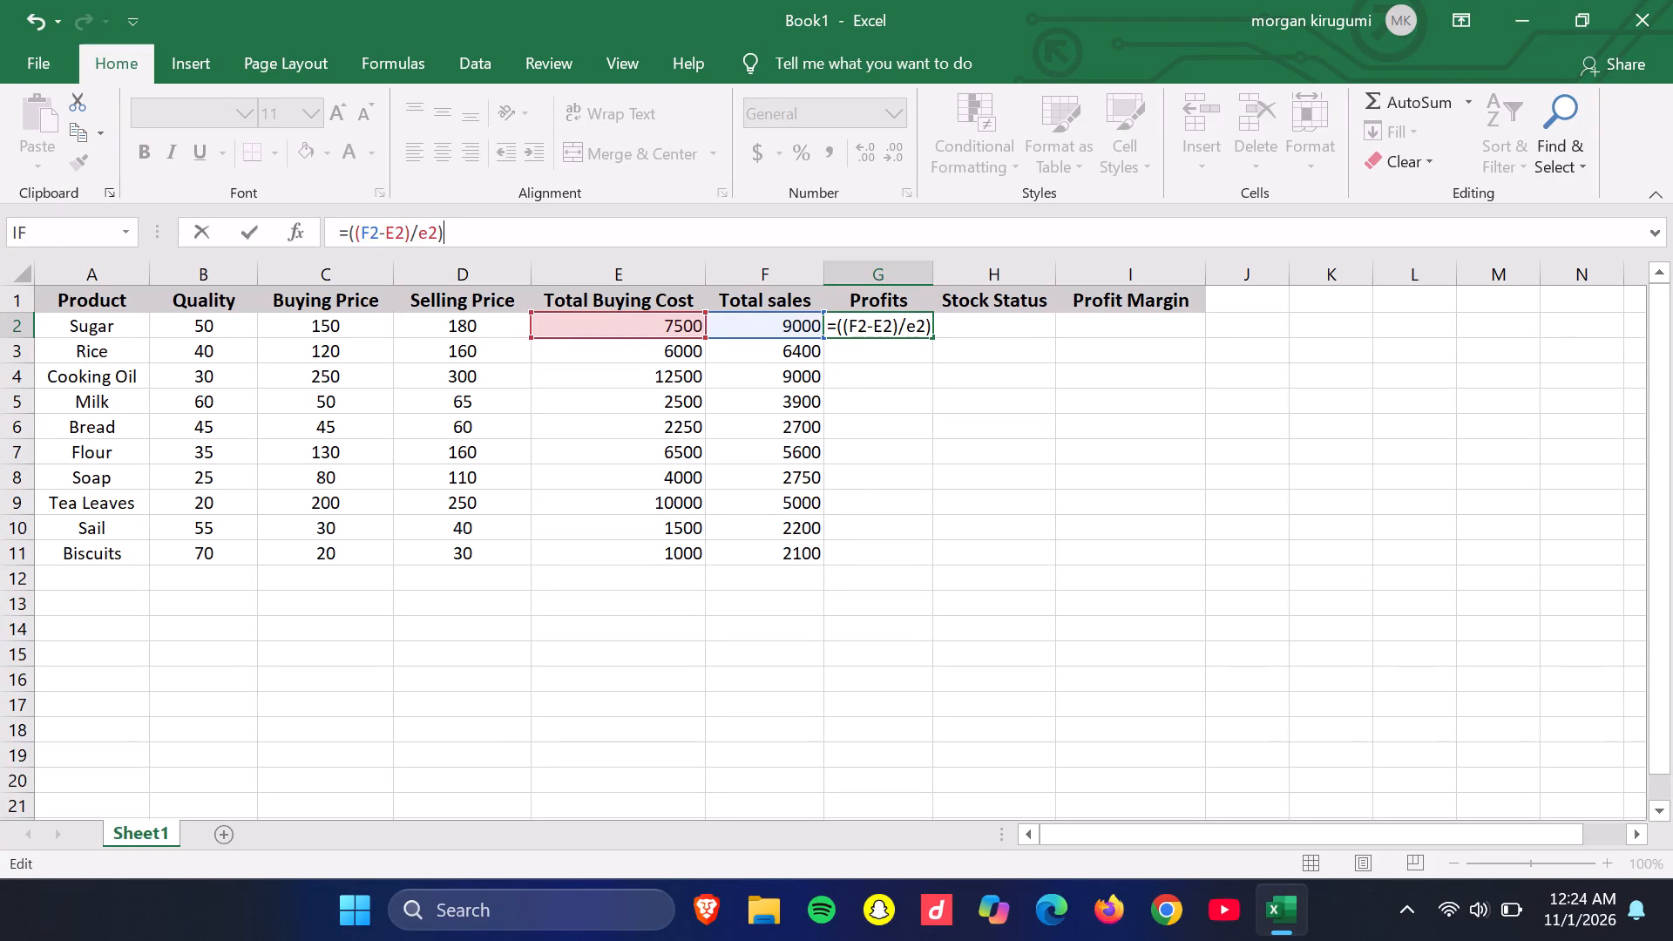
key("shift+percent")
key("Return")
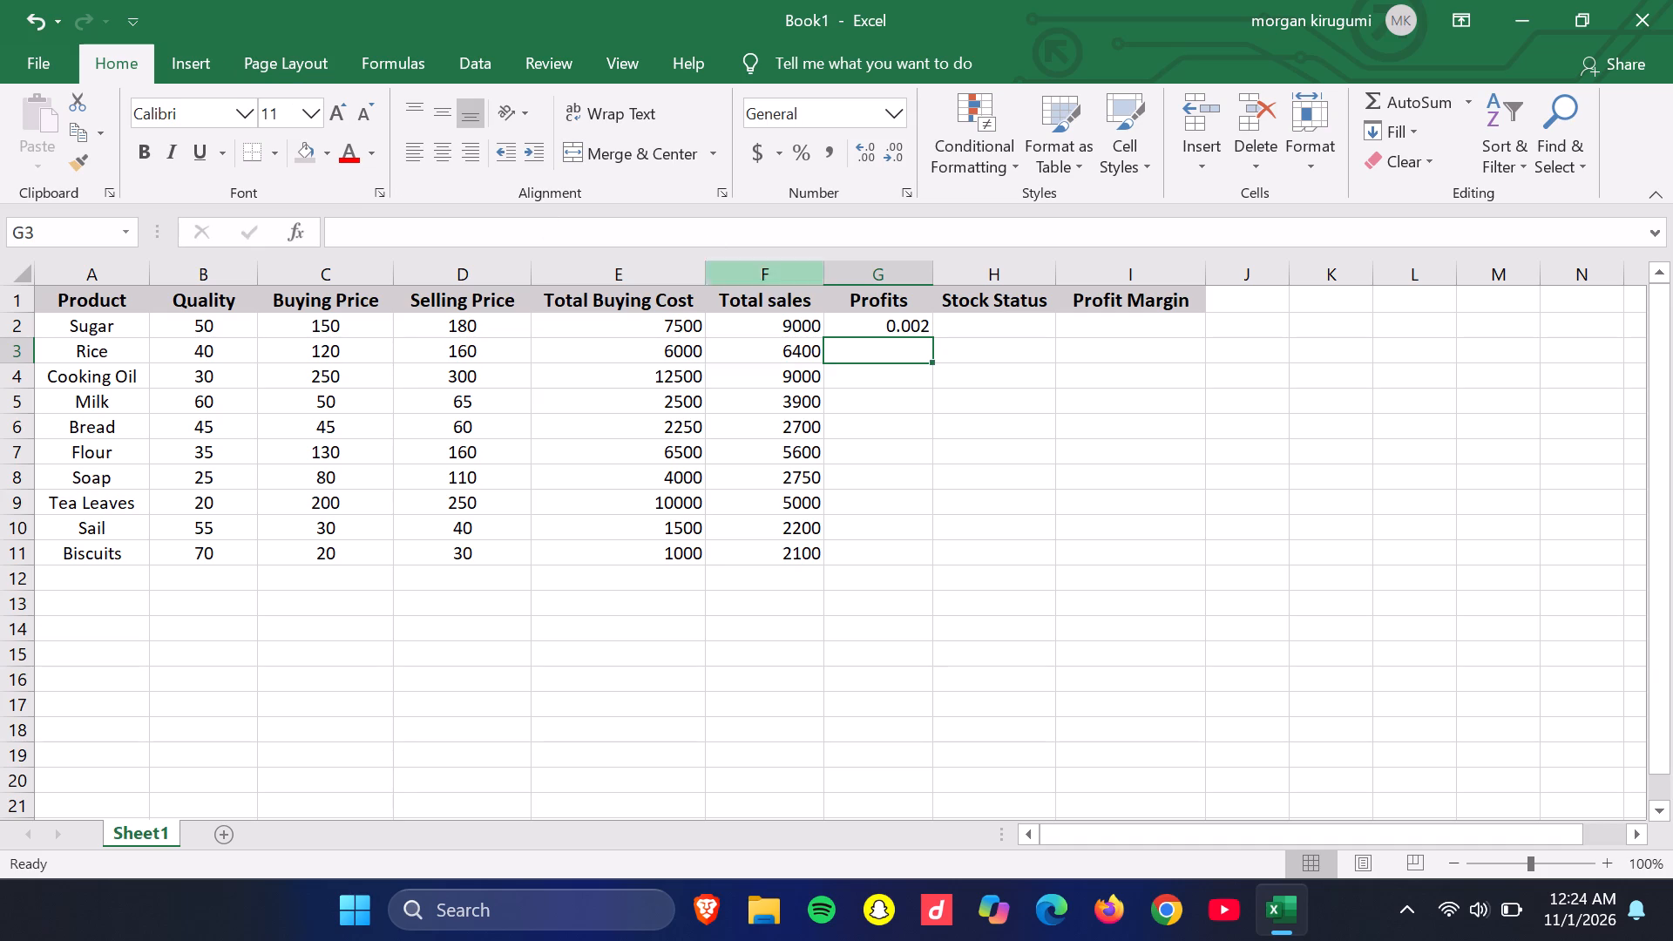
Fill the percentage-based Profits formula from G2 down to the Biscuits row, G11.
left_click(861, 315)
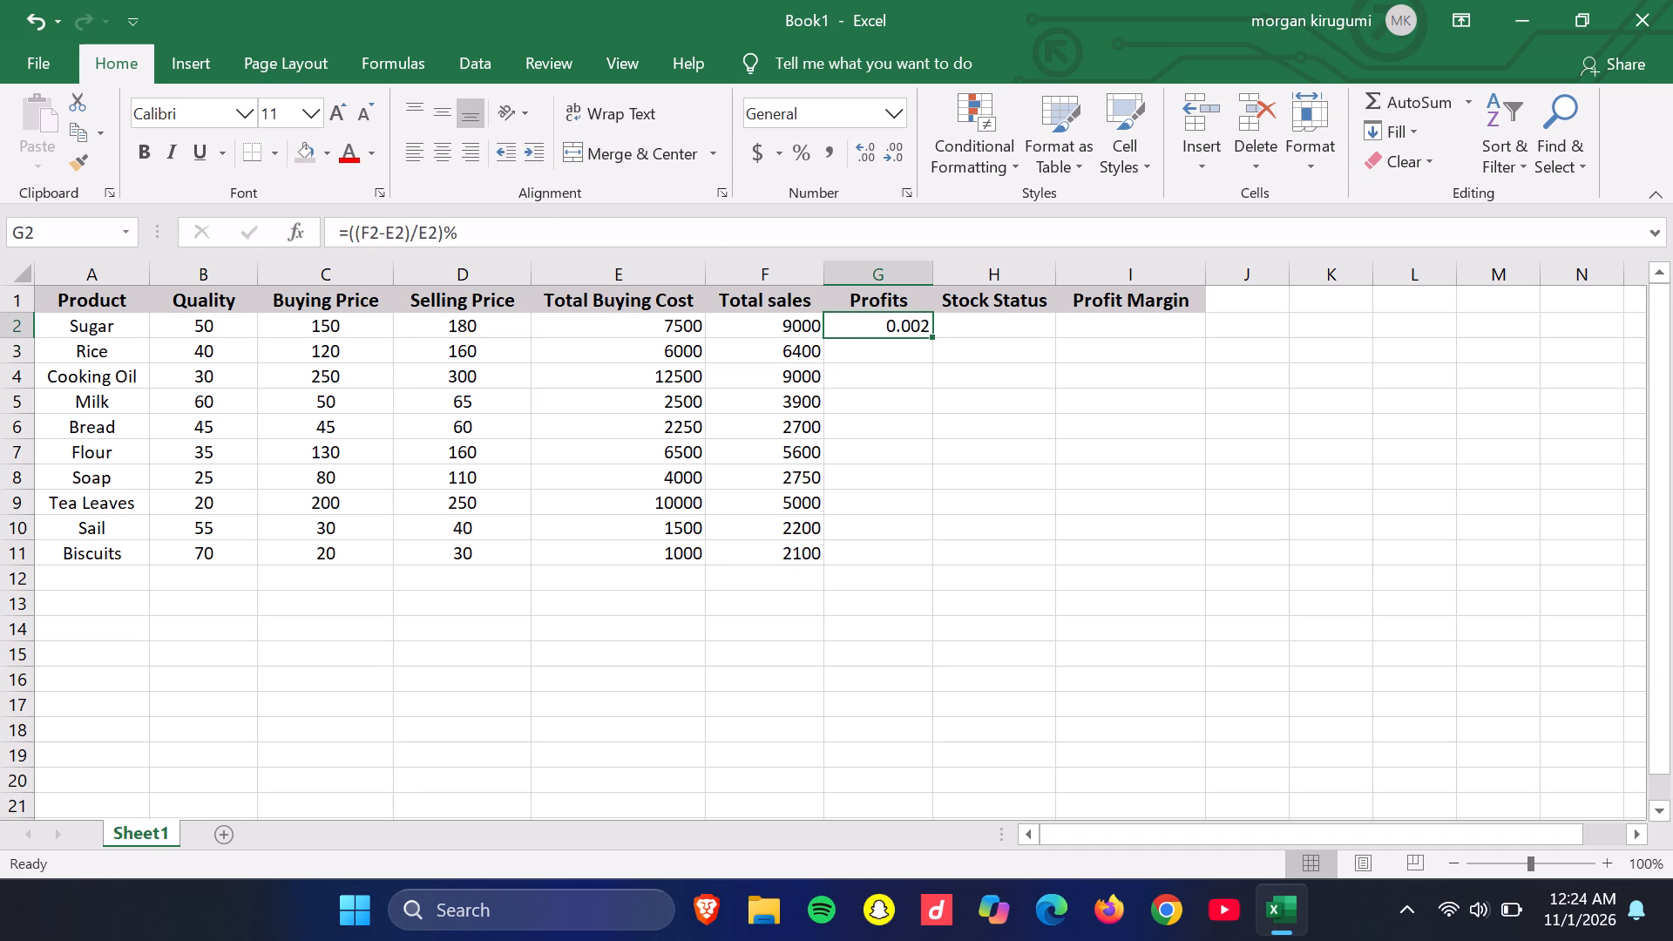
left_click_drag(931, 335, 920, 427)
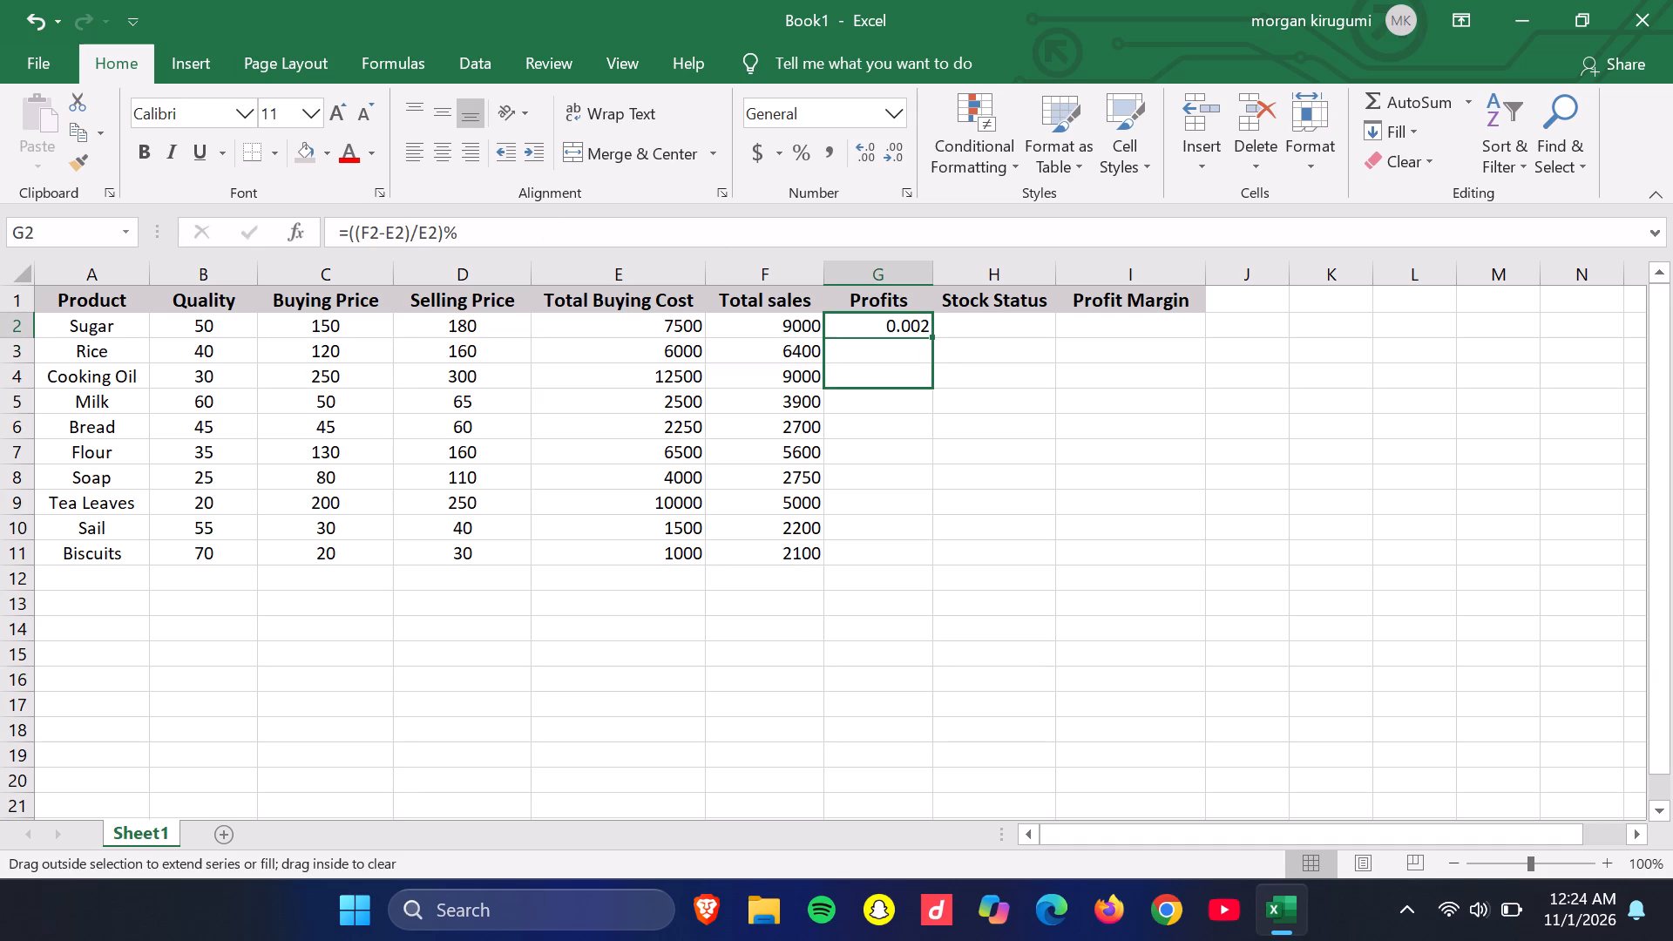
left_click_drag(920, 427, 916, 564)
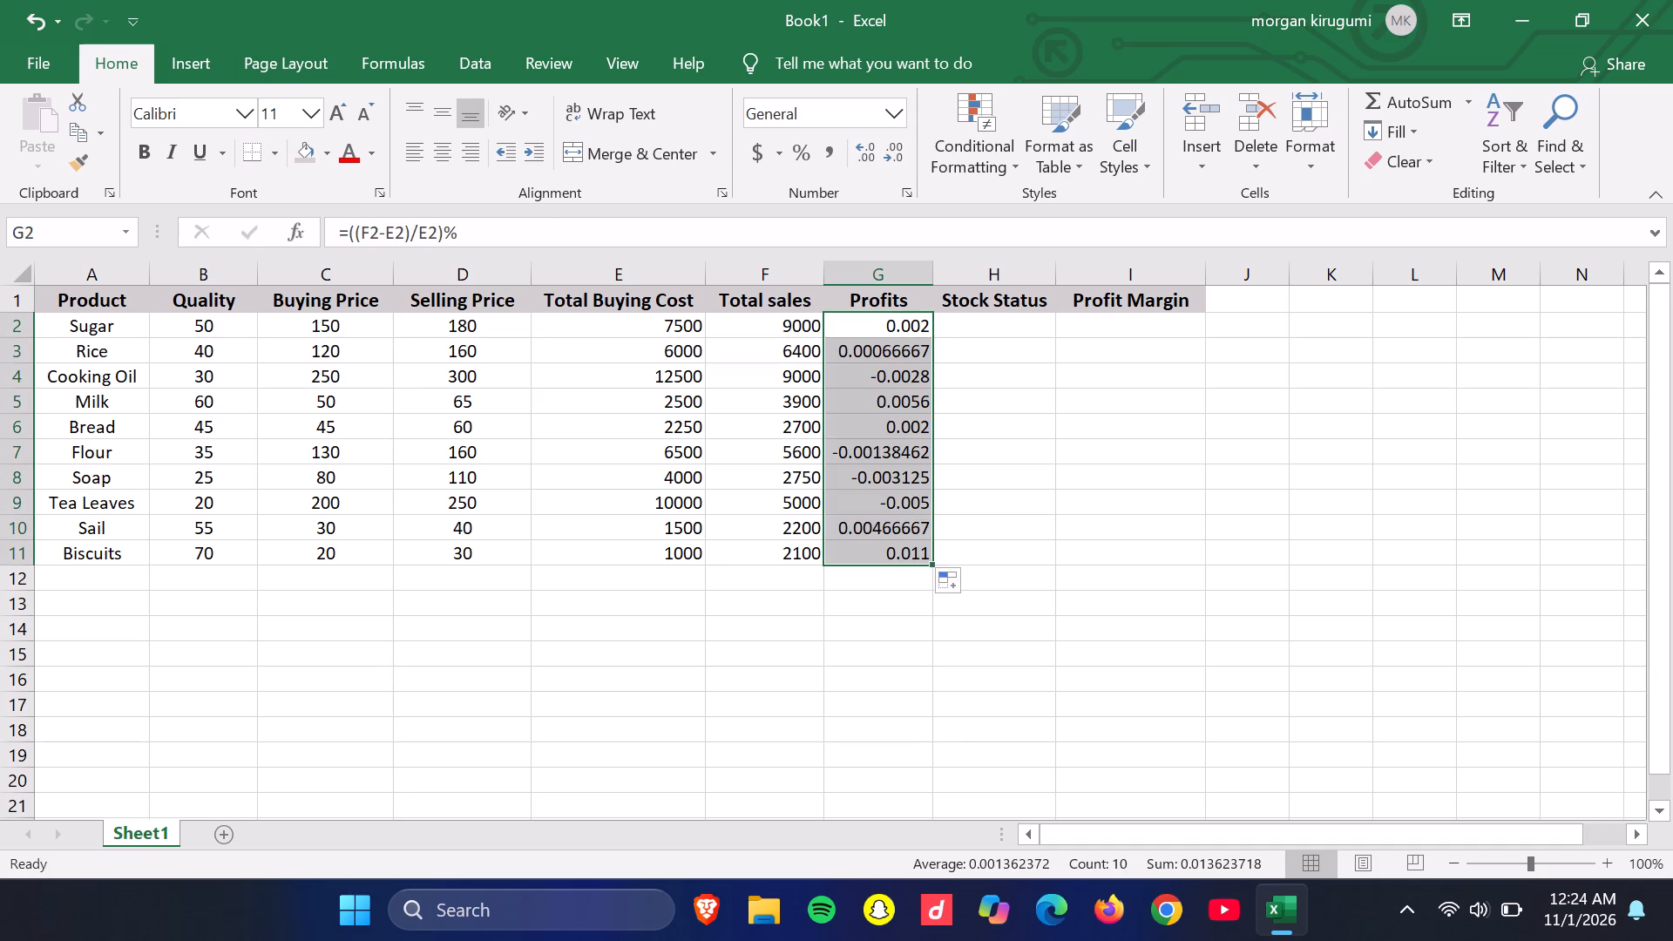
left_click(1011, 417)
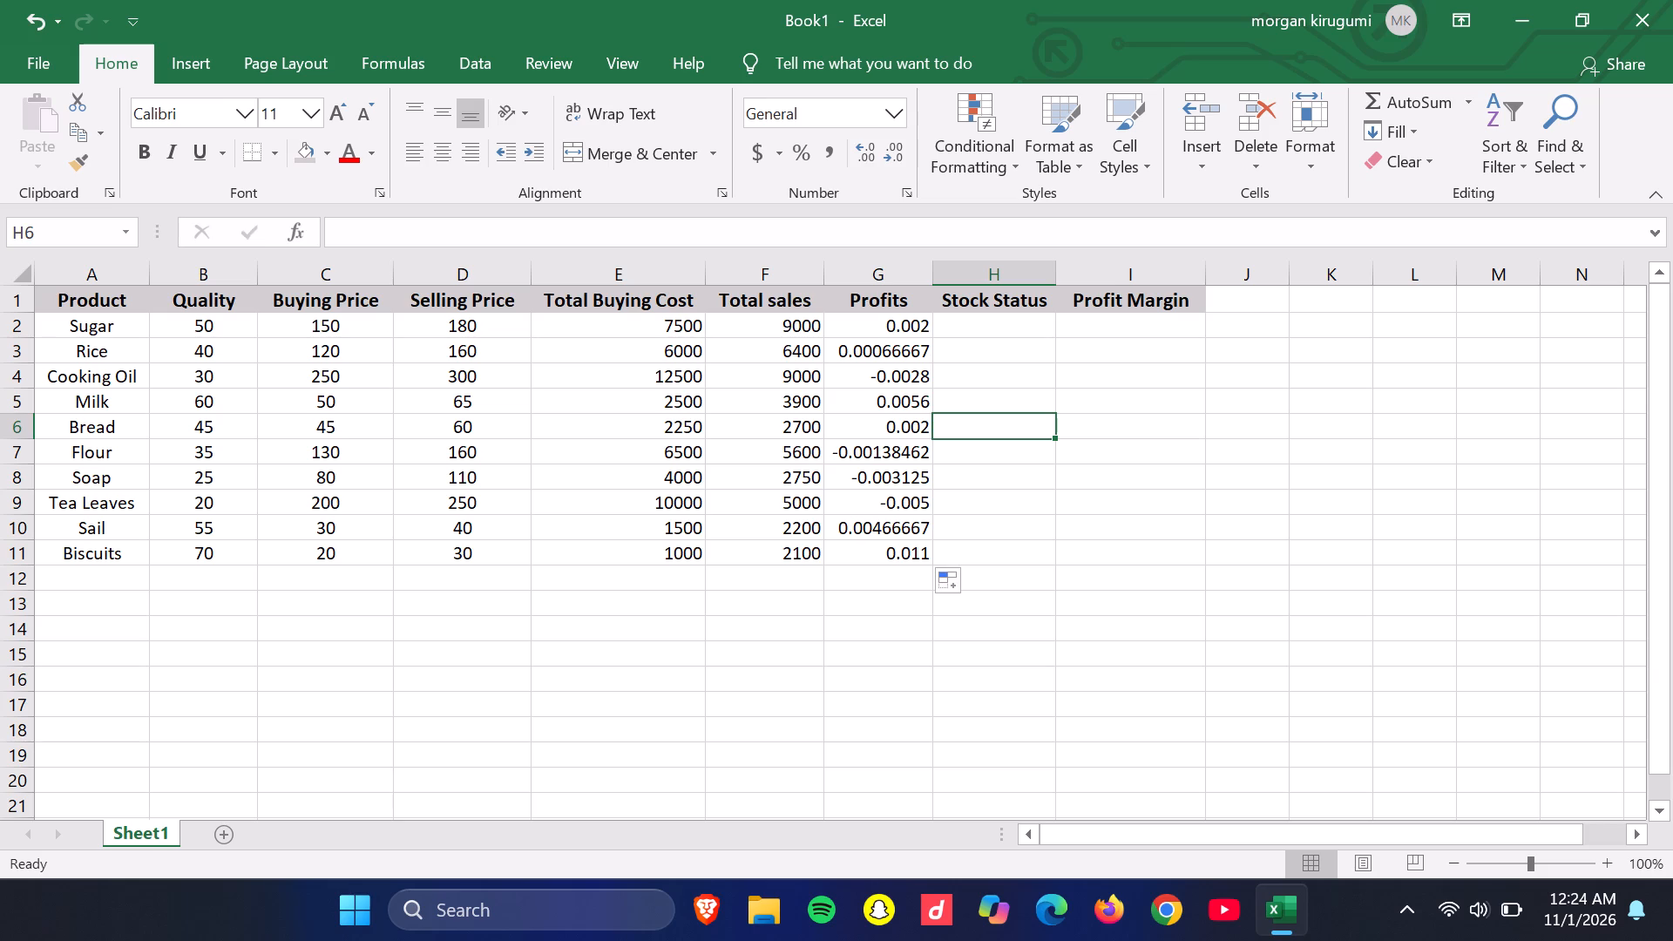
Remove the division by E2 and the percent sign from Sugar's profit formula in G2, making it =((F2-E2)).
left_click(913, 325)
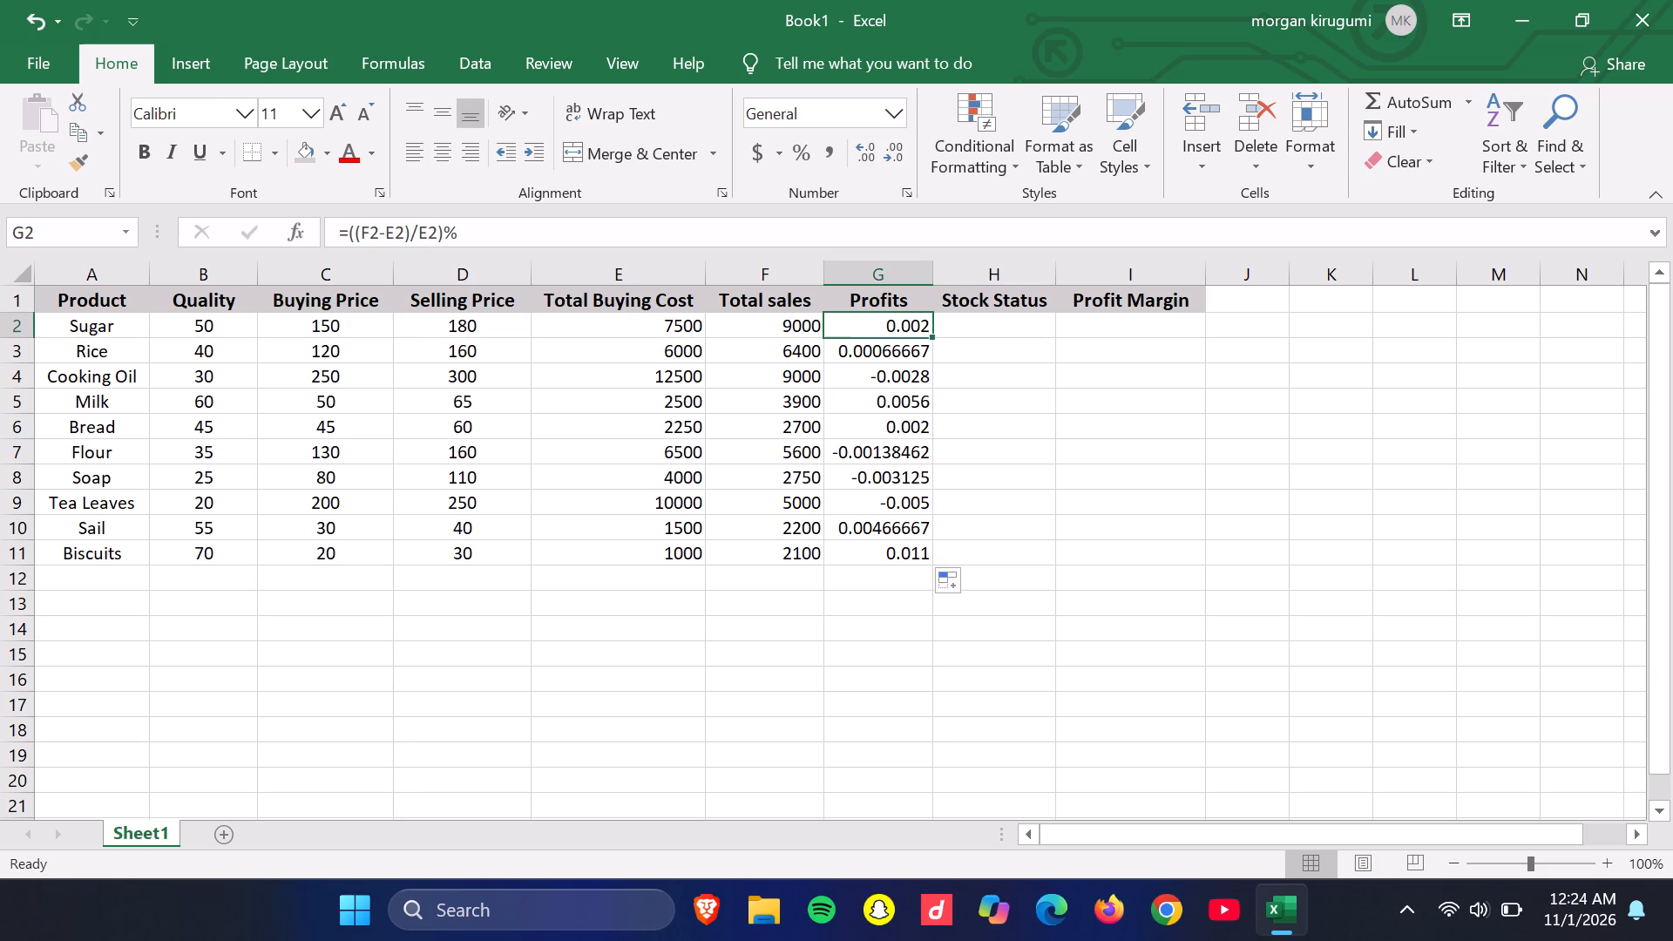
left_click(467, 235)
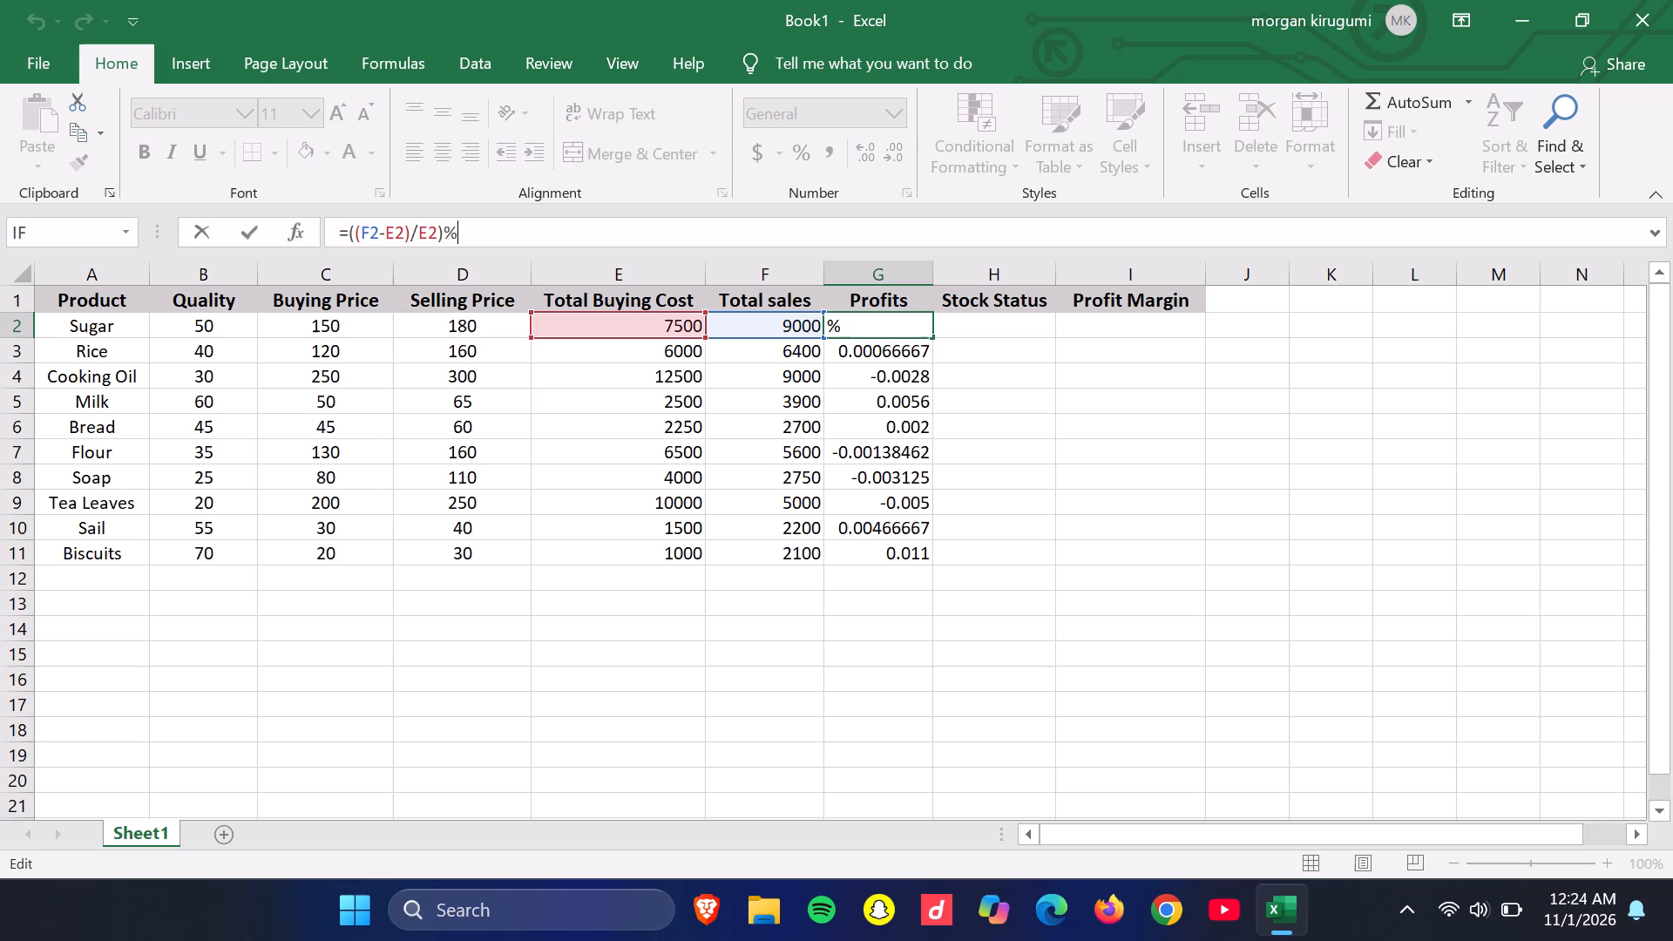
key("BackSpace")
key("BackSpace")
key("BackSpace")
key("BackSpace")
key("BackSpace")
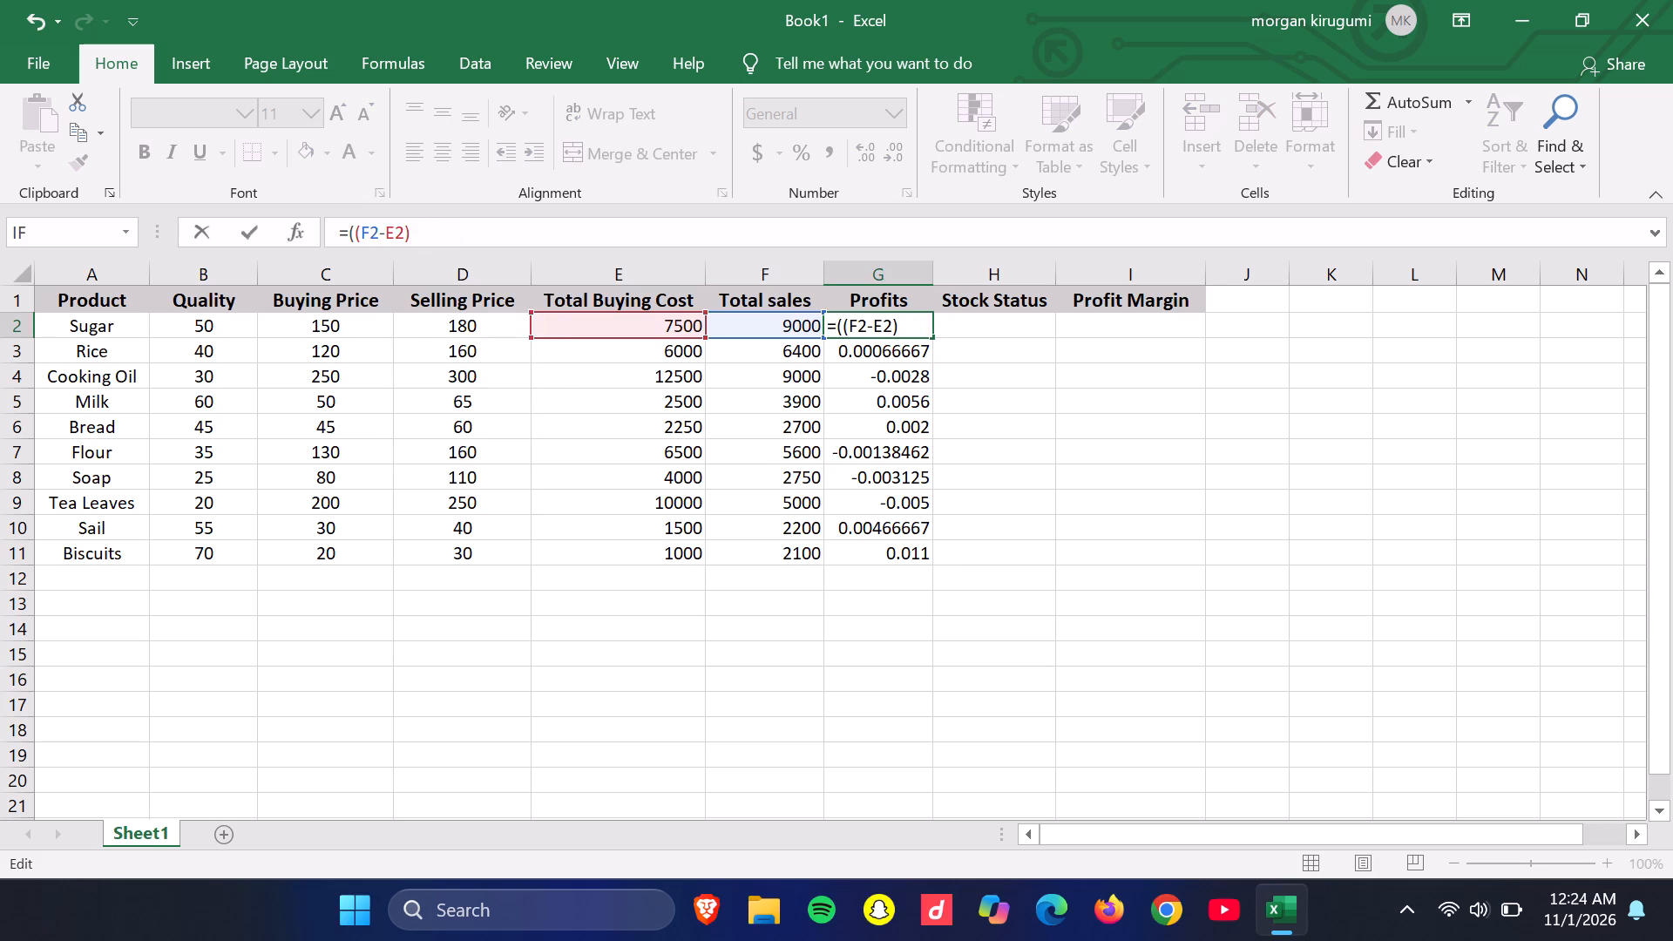
key("Return")
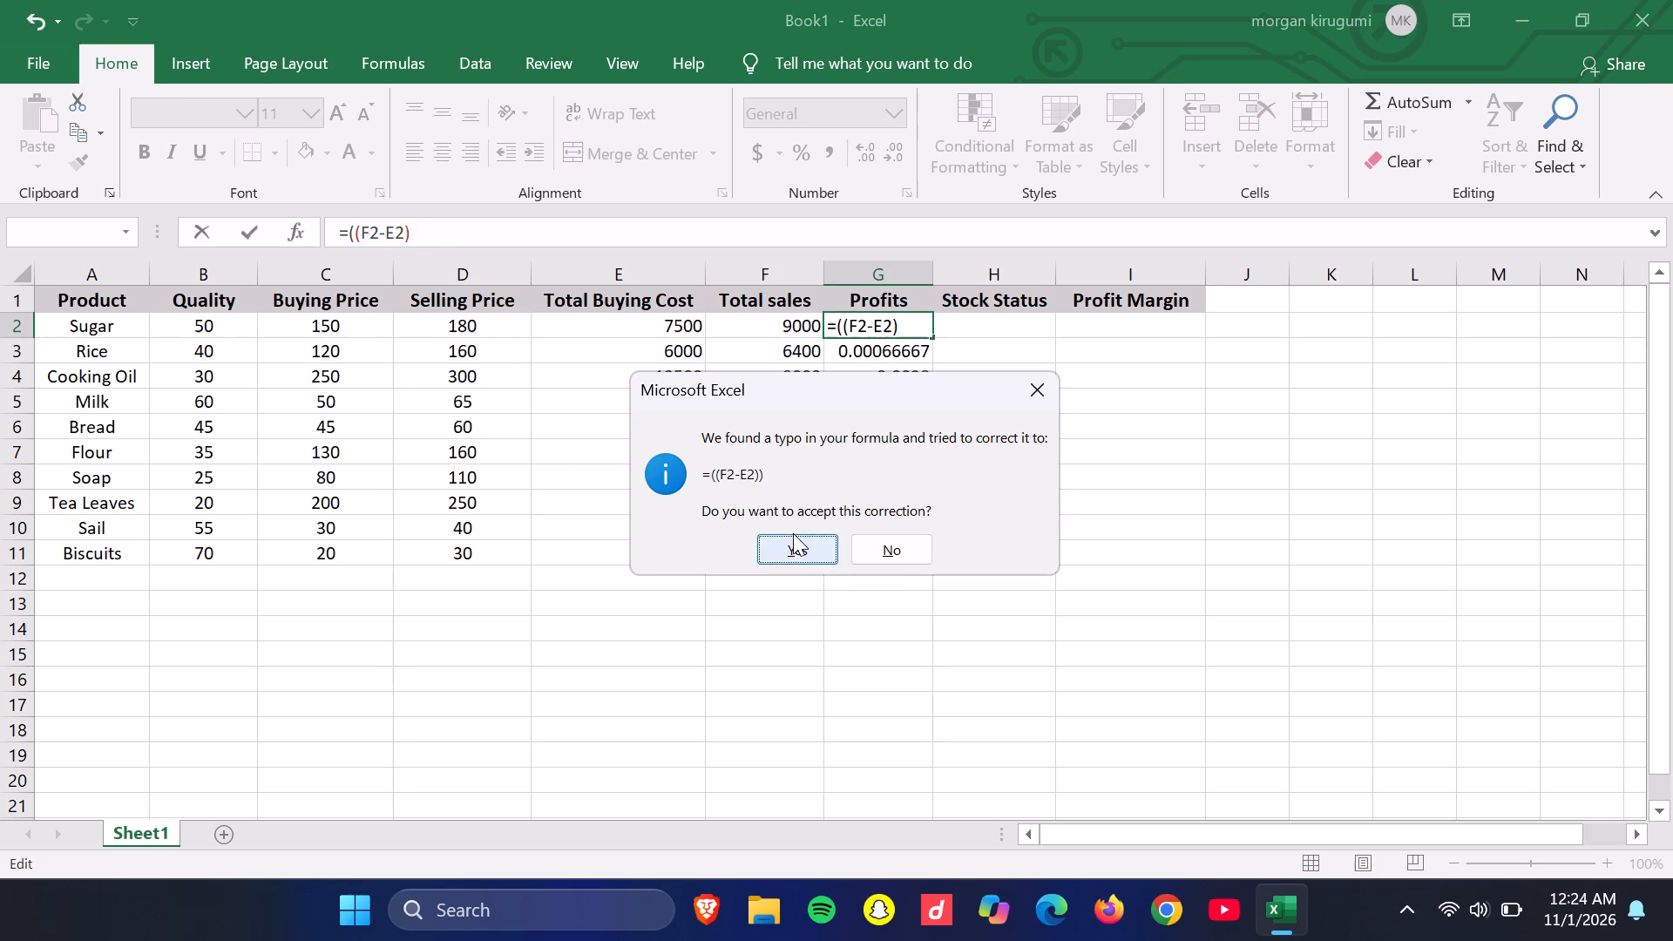
left_click(794, 533)
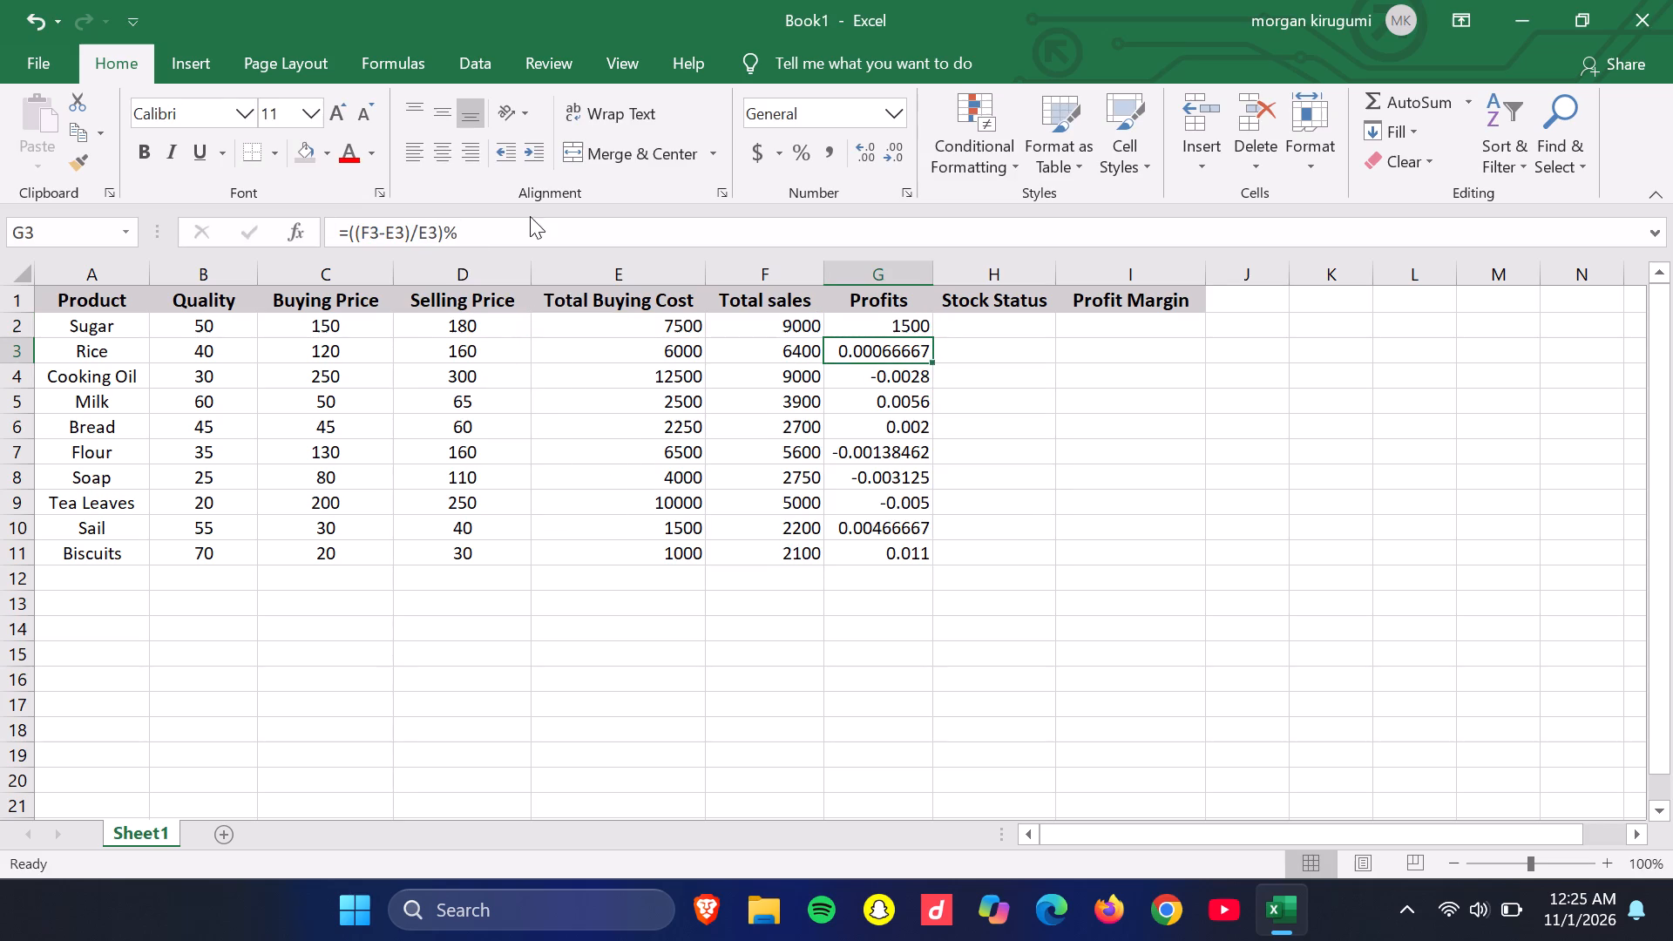
Fill the Profits formula from G2 down to the Biscuits row, G11.
left_click(906, 324)
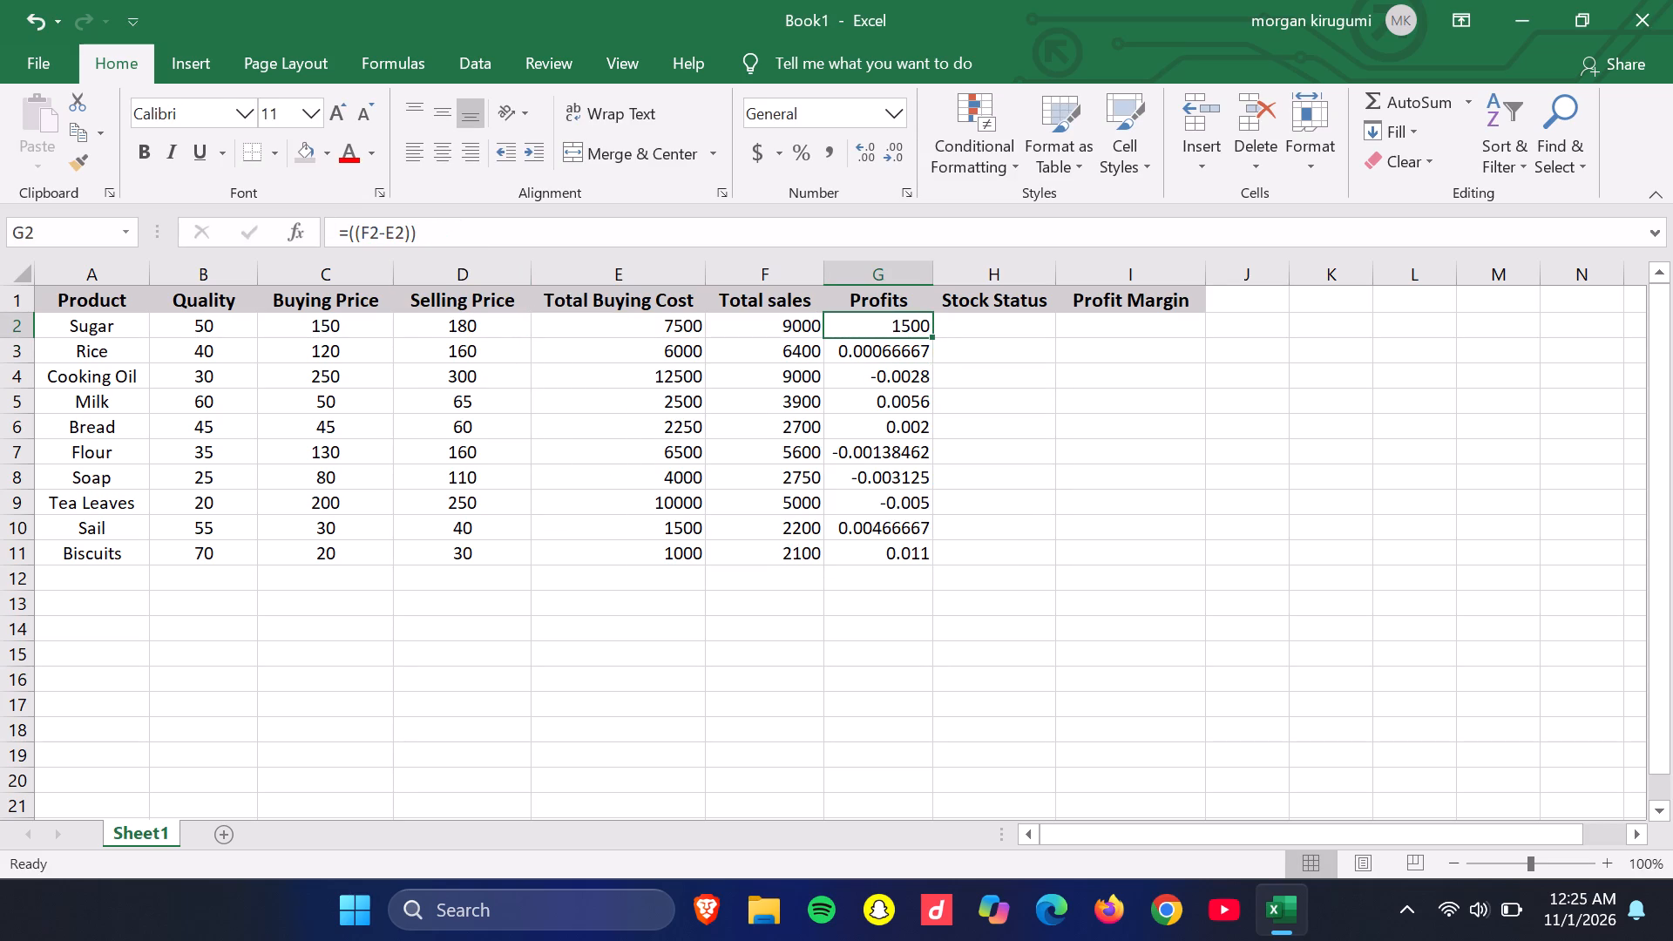
left_click_drag(933, 339, 964, 556)
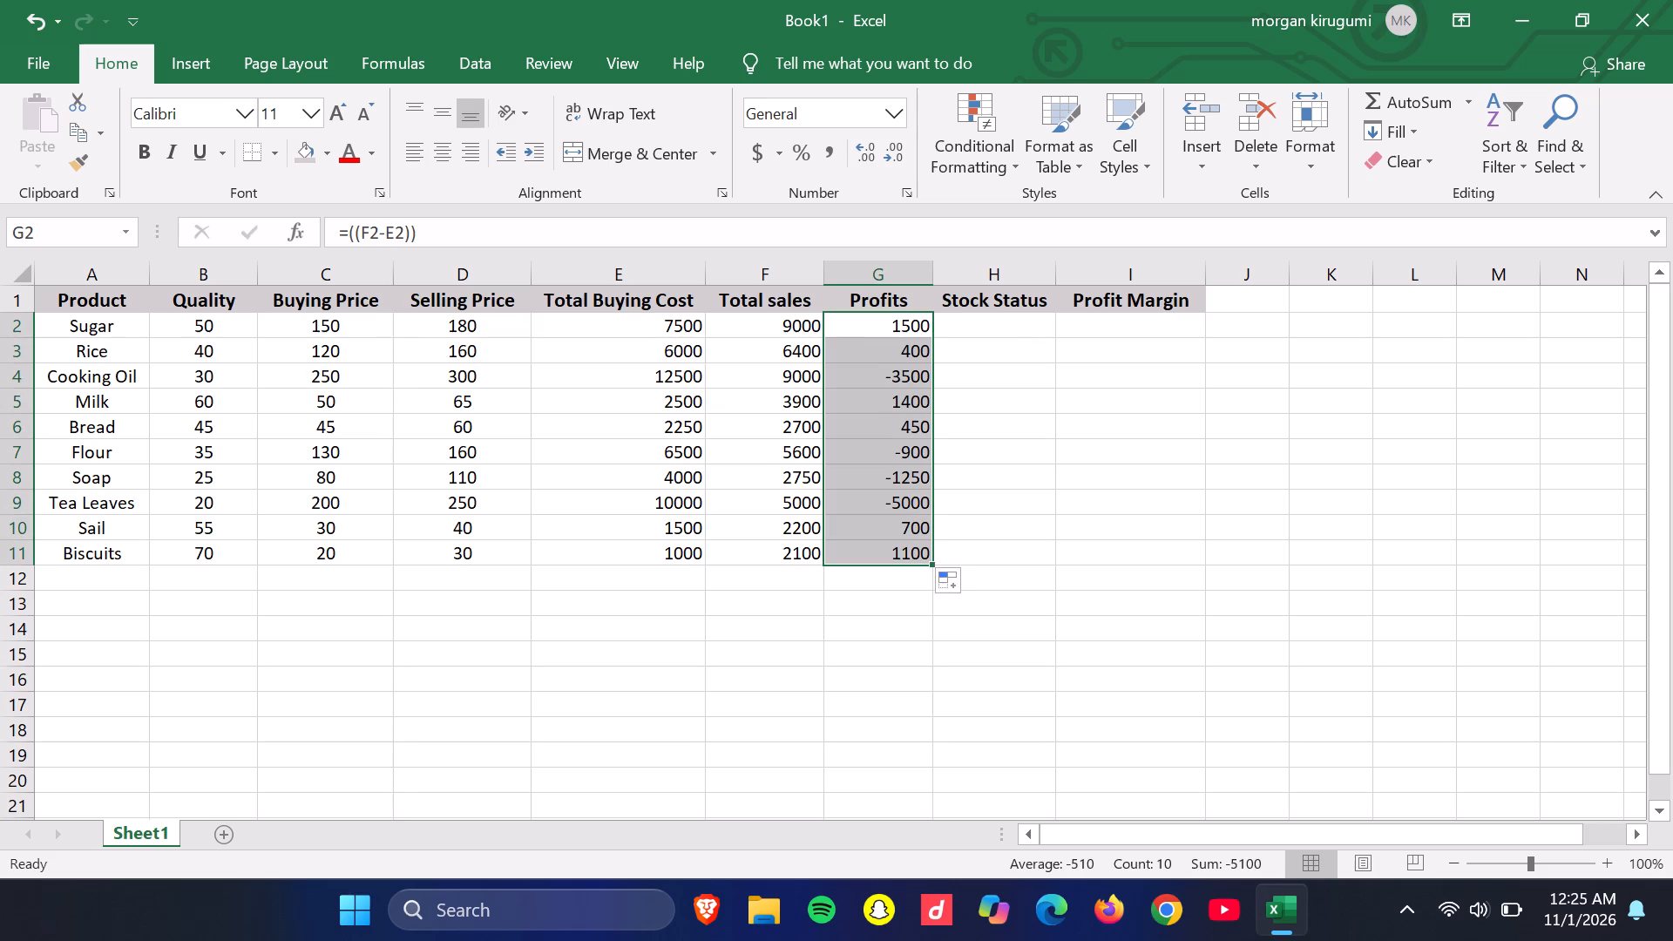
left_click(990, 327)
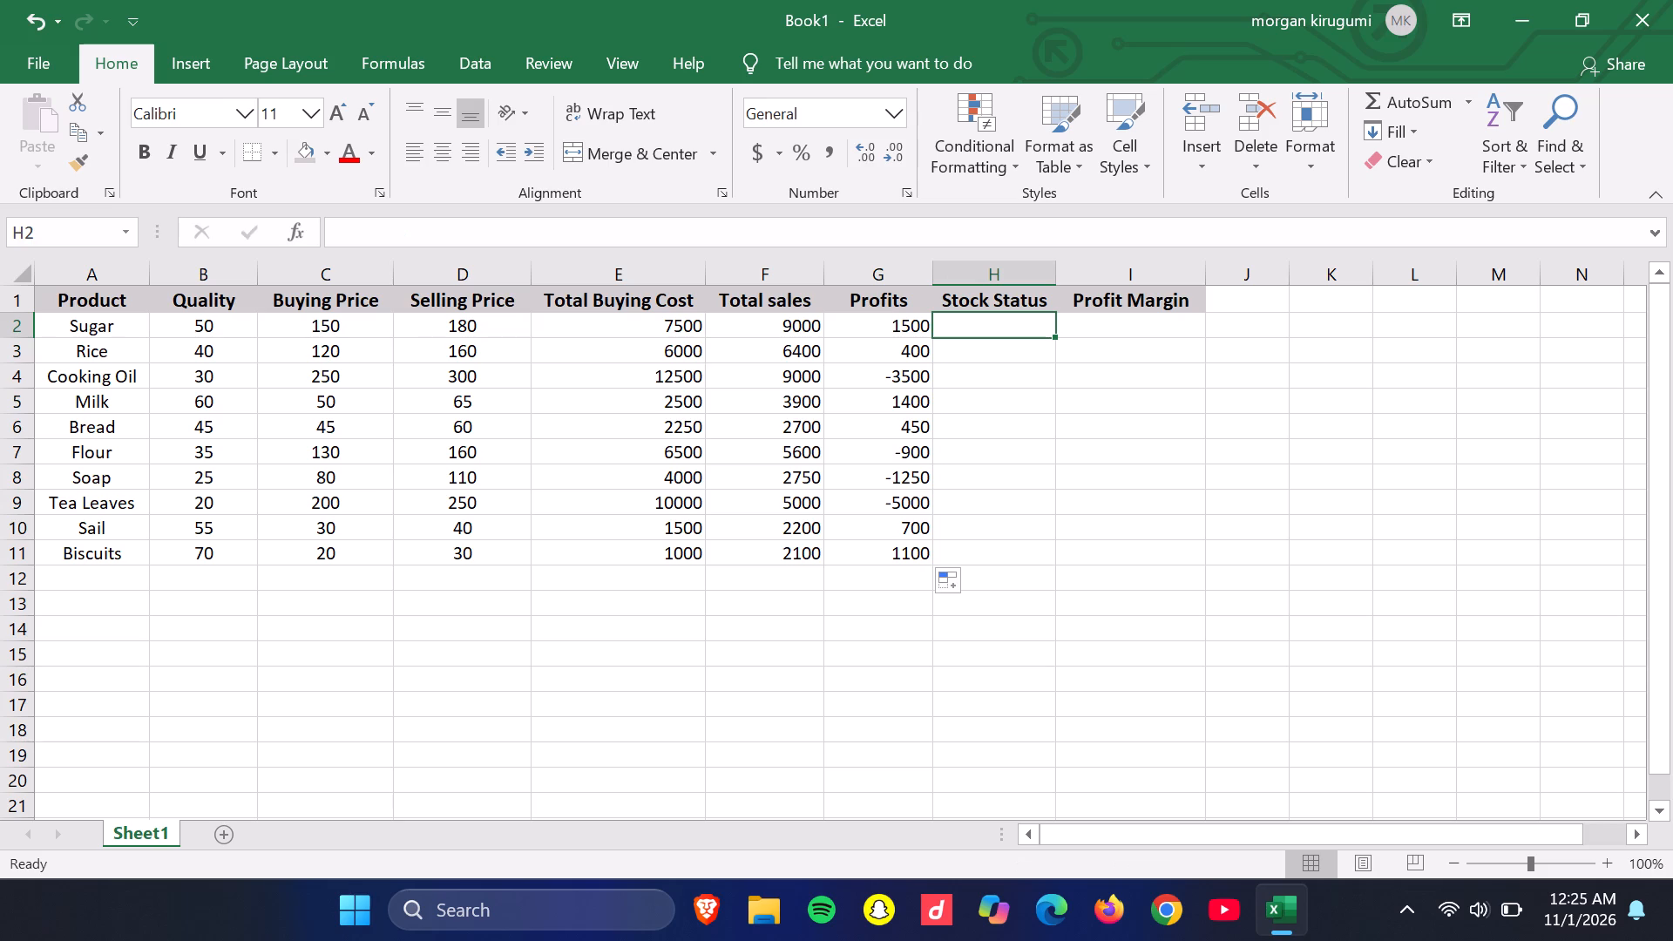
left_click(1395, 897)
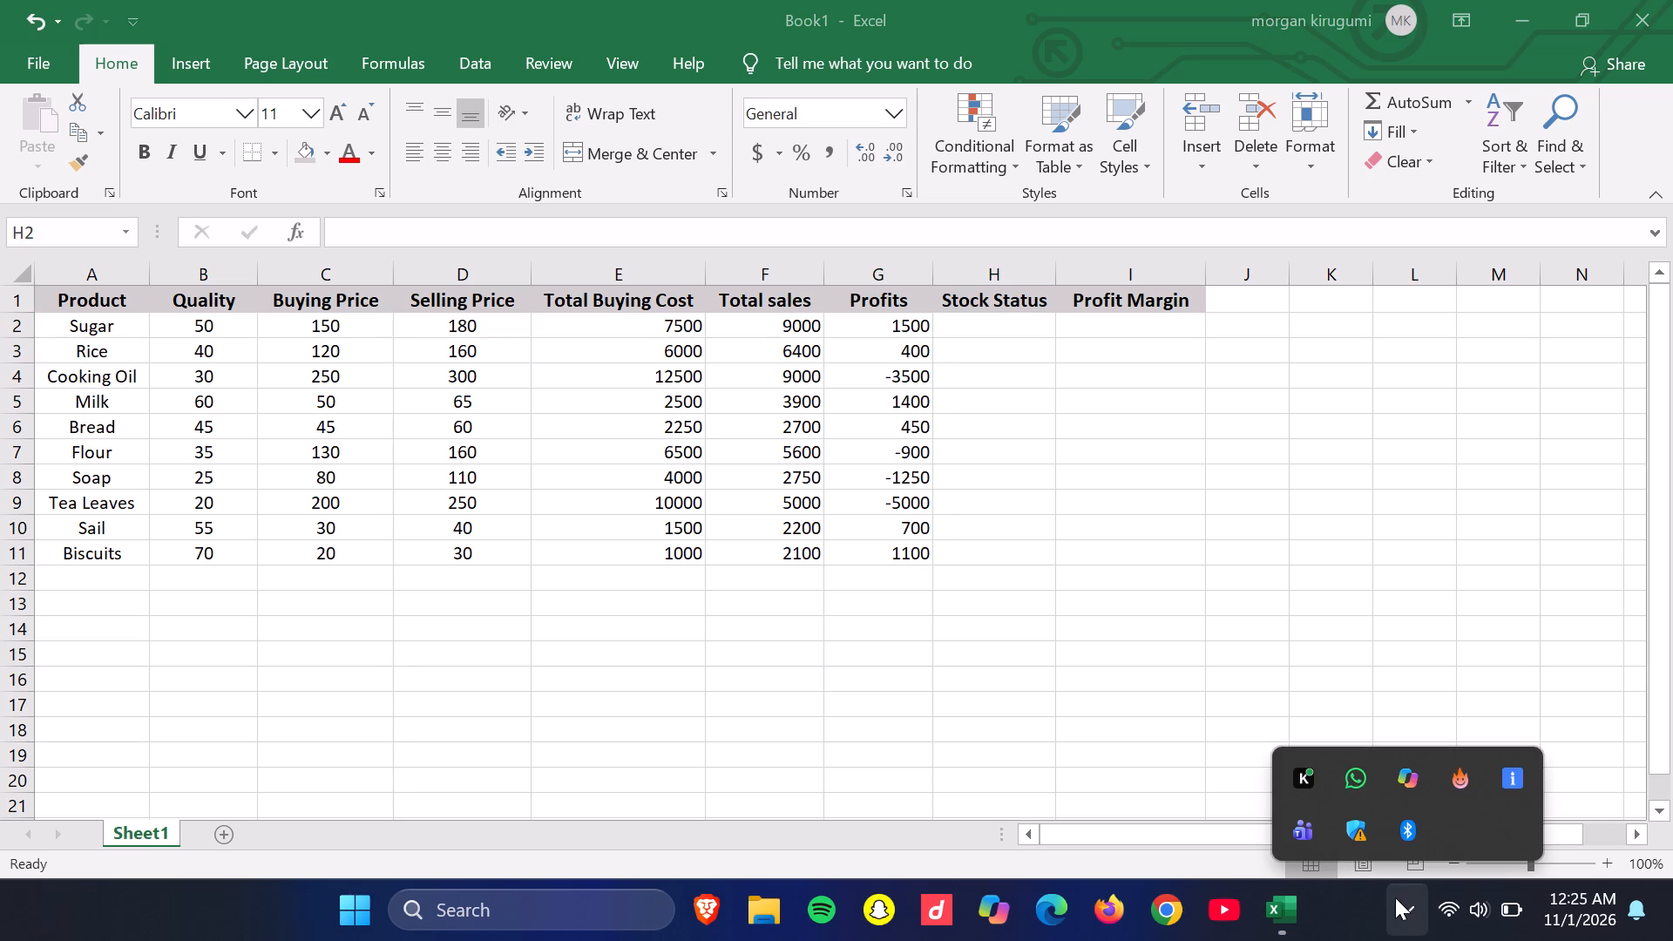
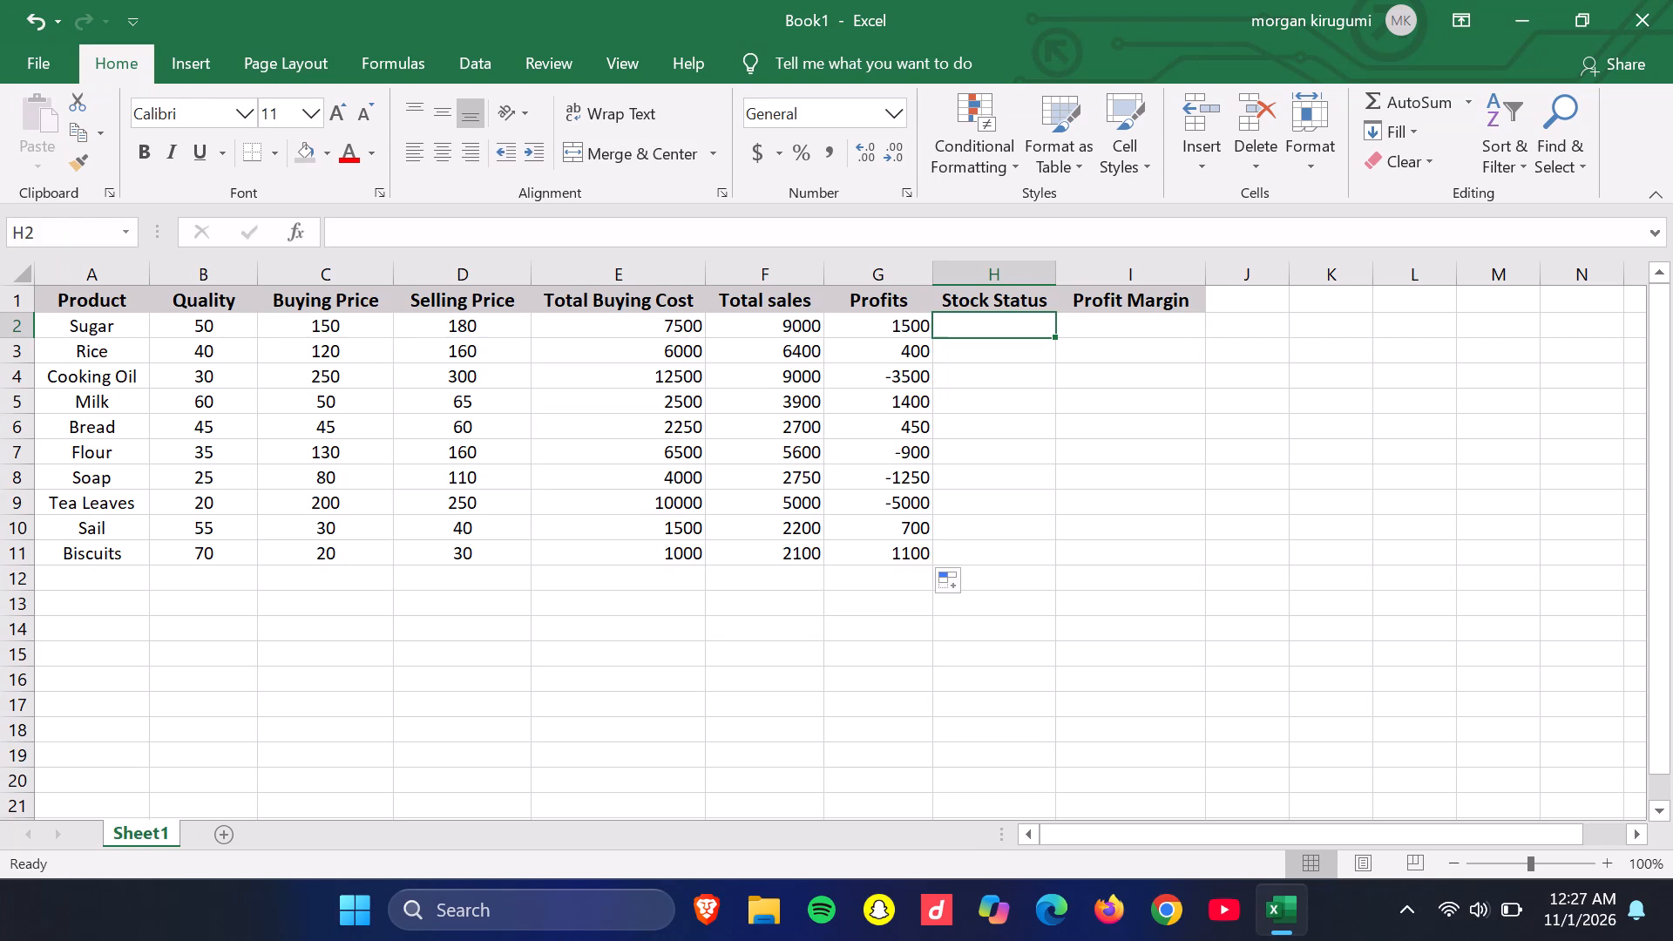
Replace Sugar's Profits formula in G2 with the simpler =F2-E2, without any parentheses.
left_click(898, 324)
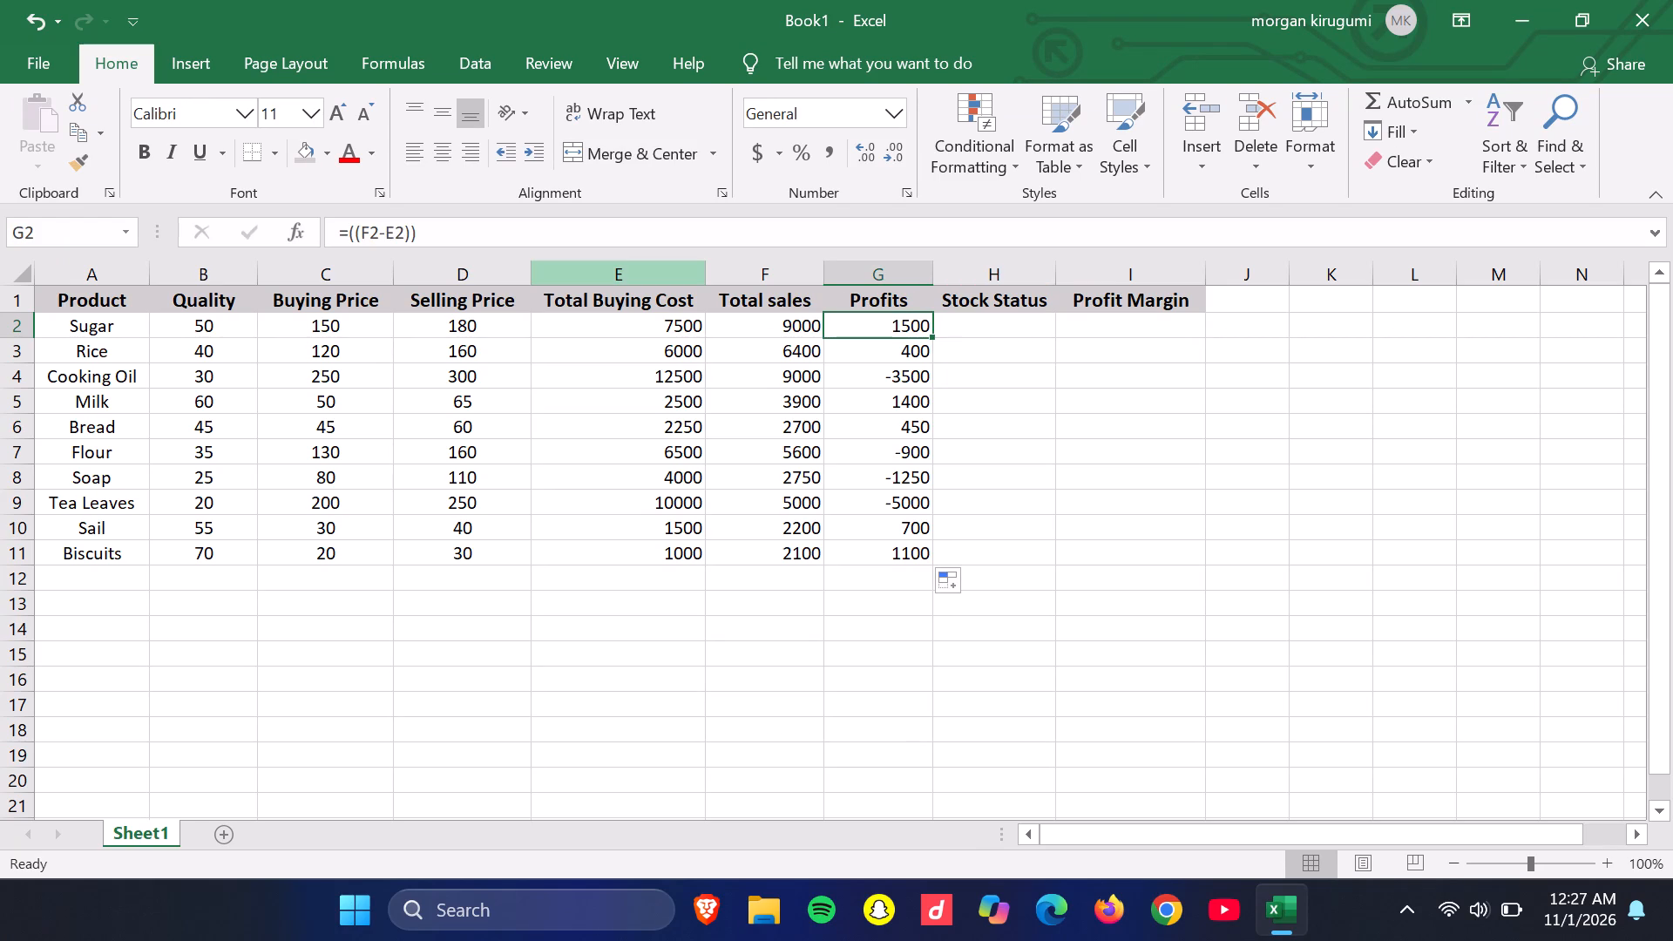
left_click(632, 237)
key("BackSpace")
key("ctrl+alt+F14")
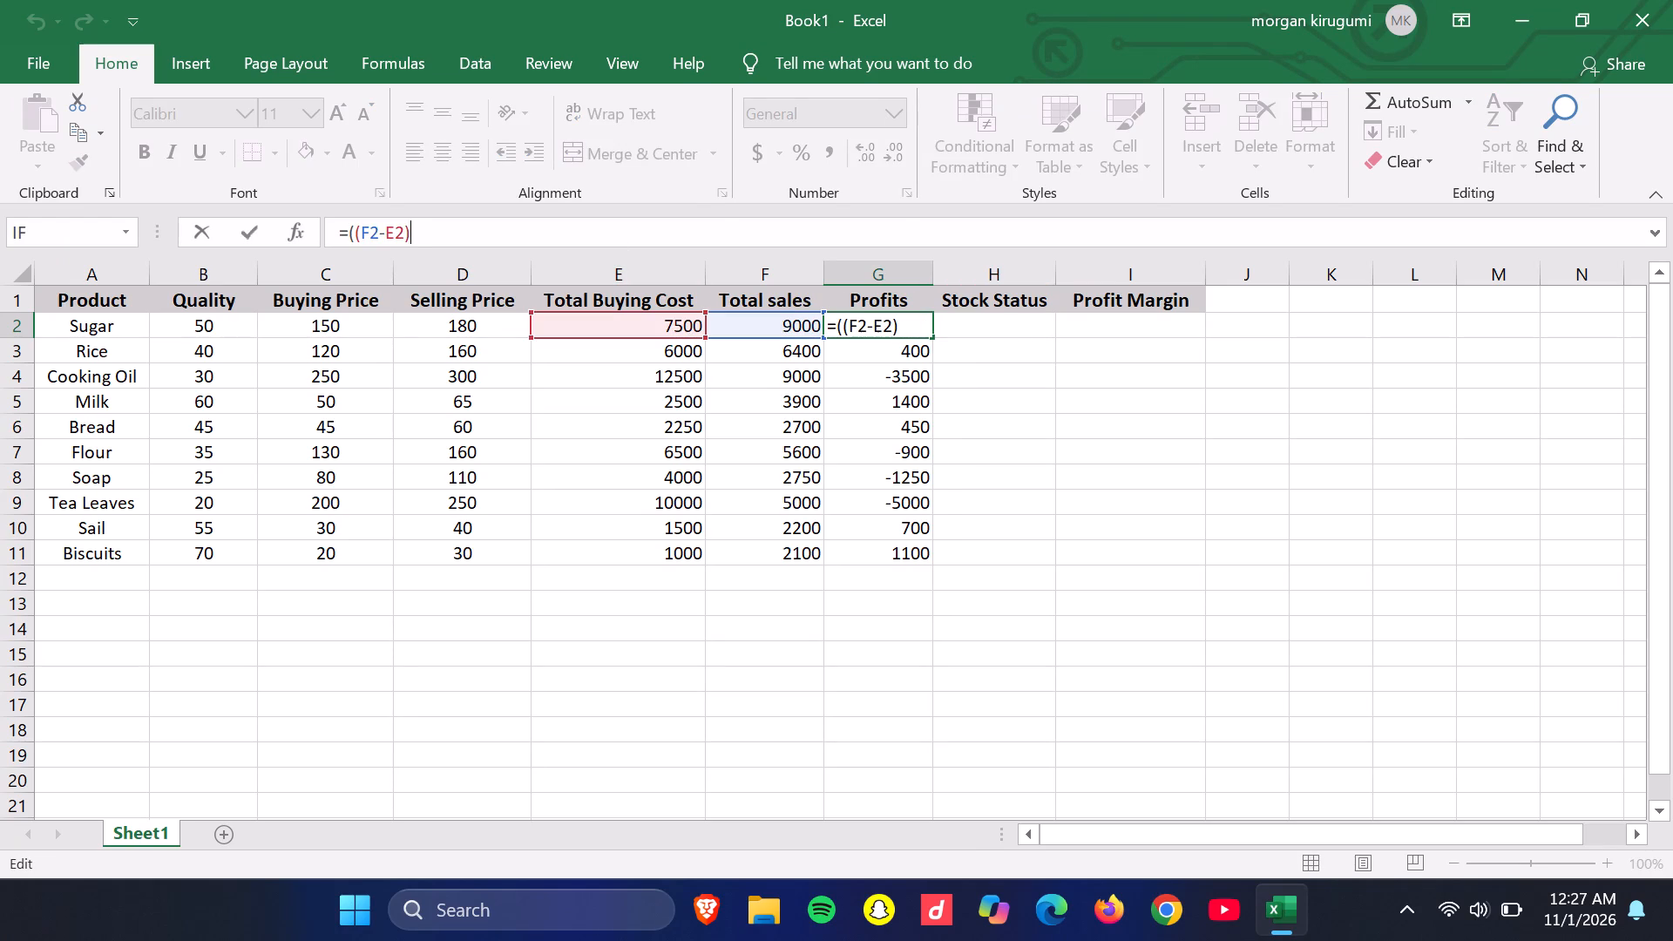
key("BackSpace")
key("BackSpace")
key("BackSpace")
key("BackSpace")
key("BackSpace")
key("BackSpace")
key("BackSpace")
key("BackSpace")
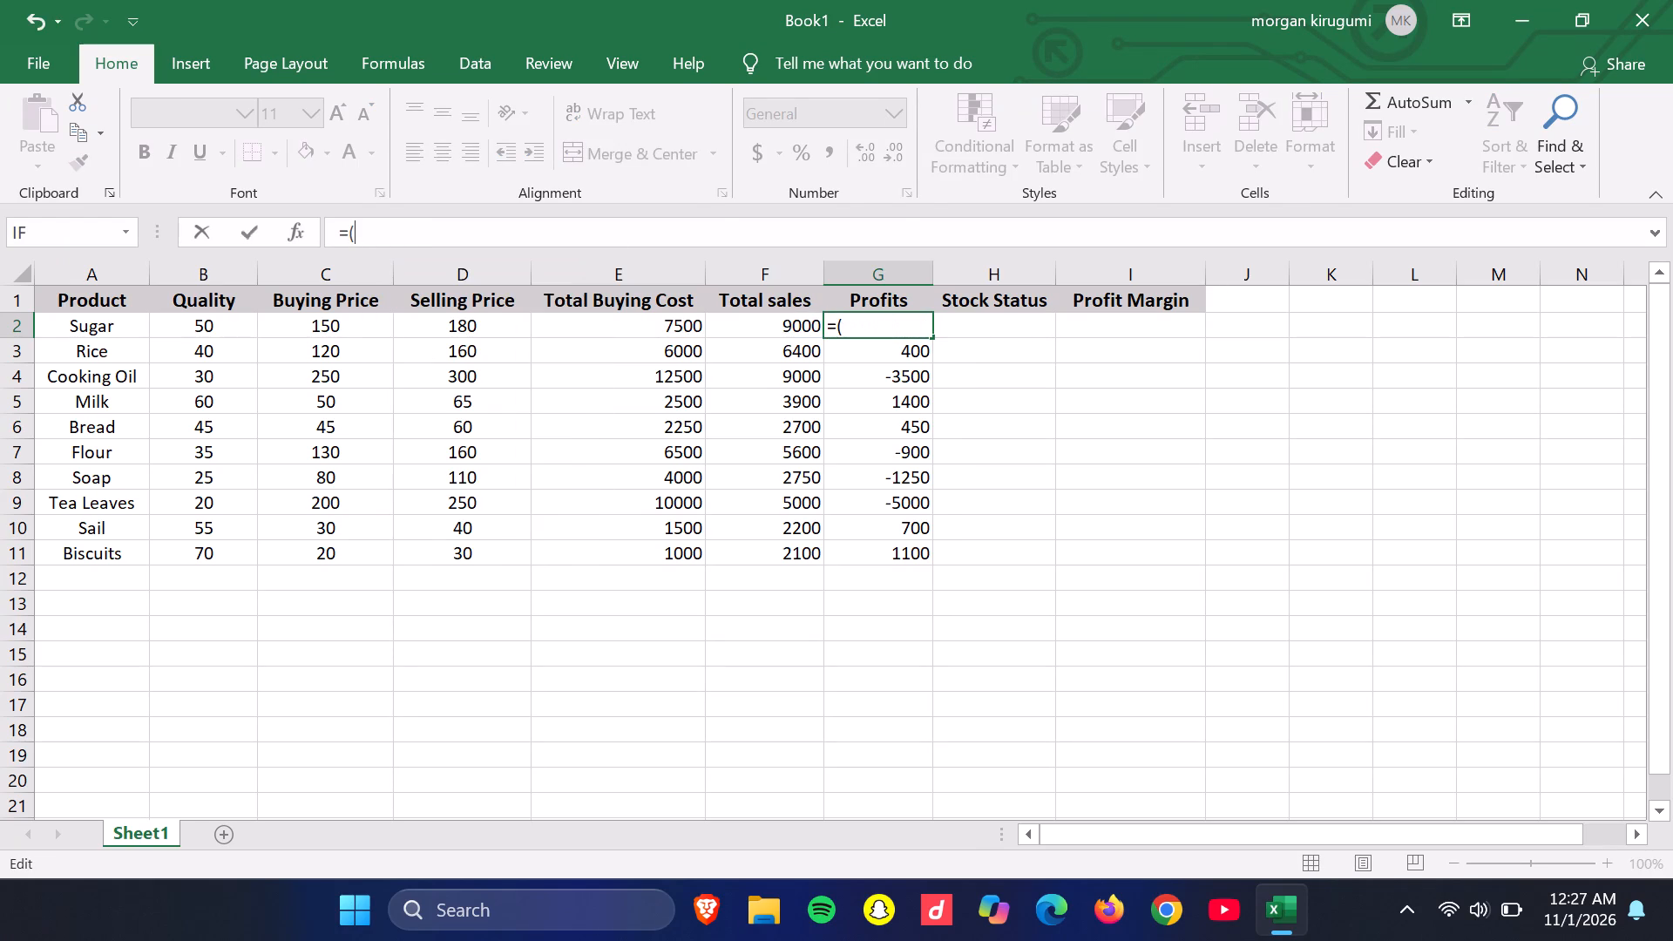
key("f")
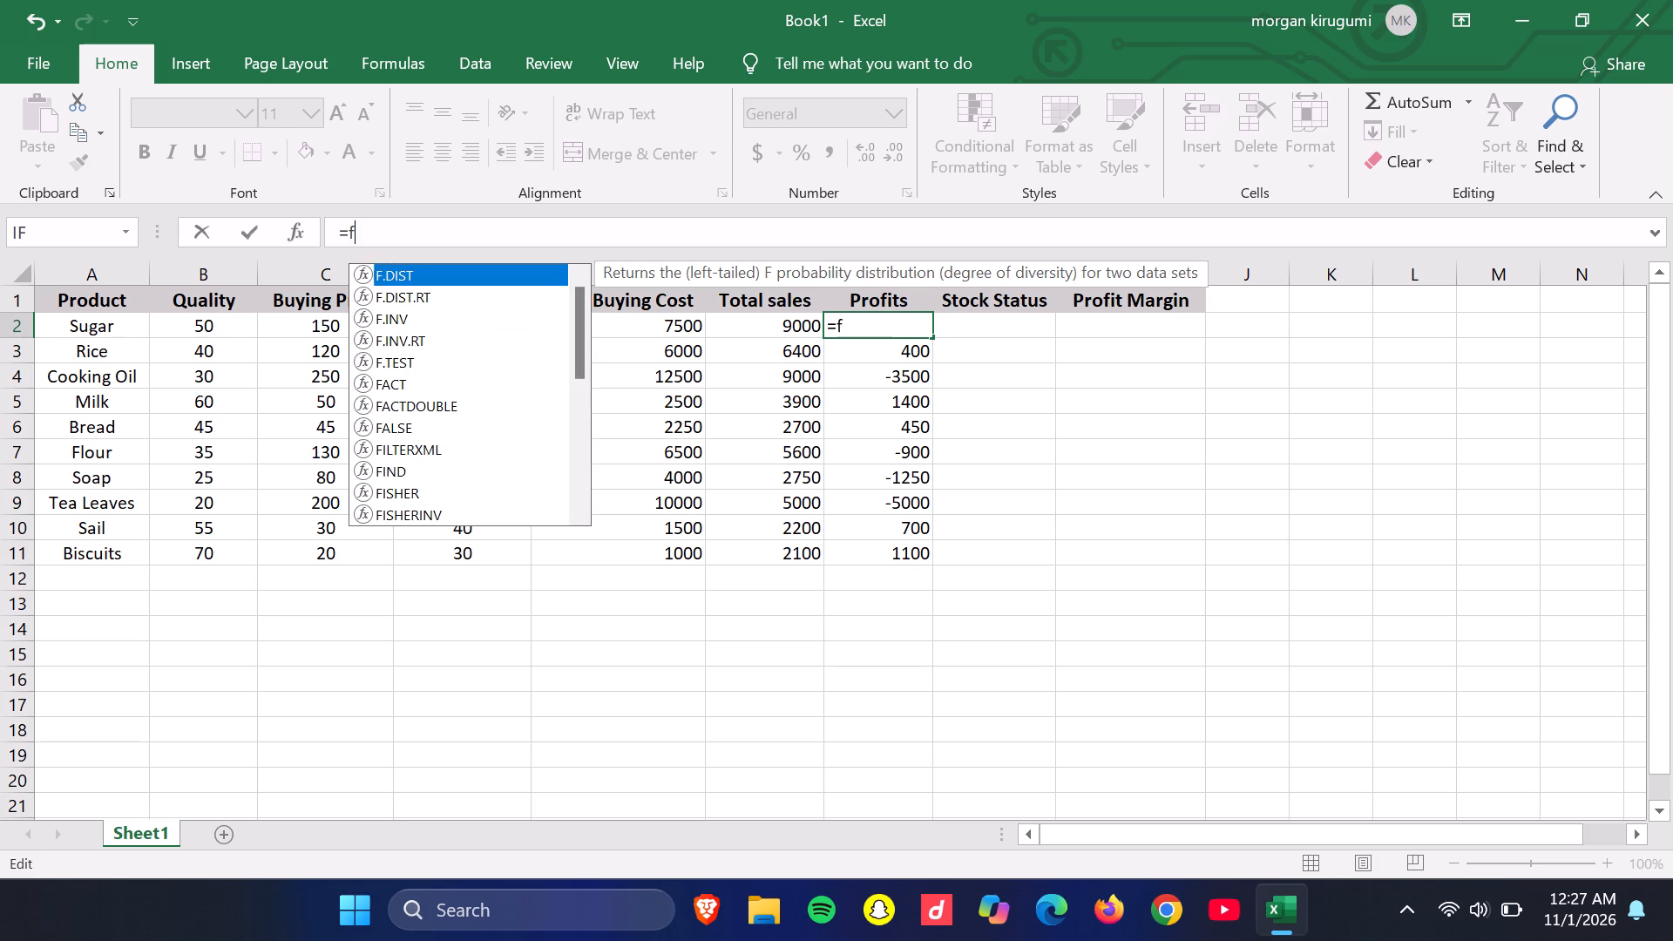
key("2")
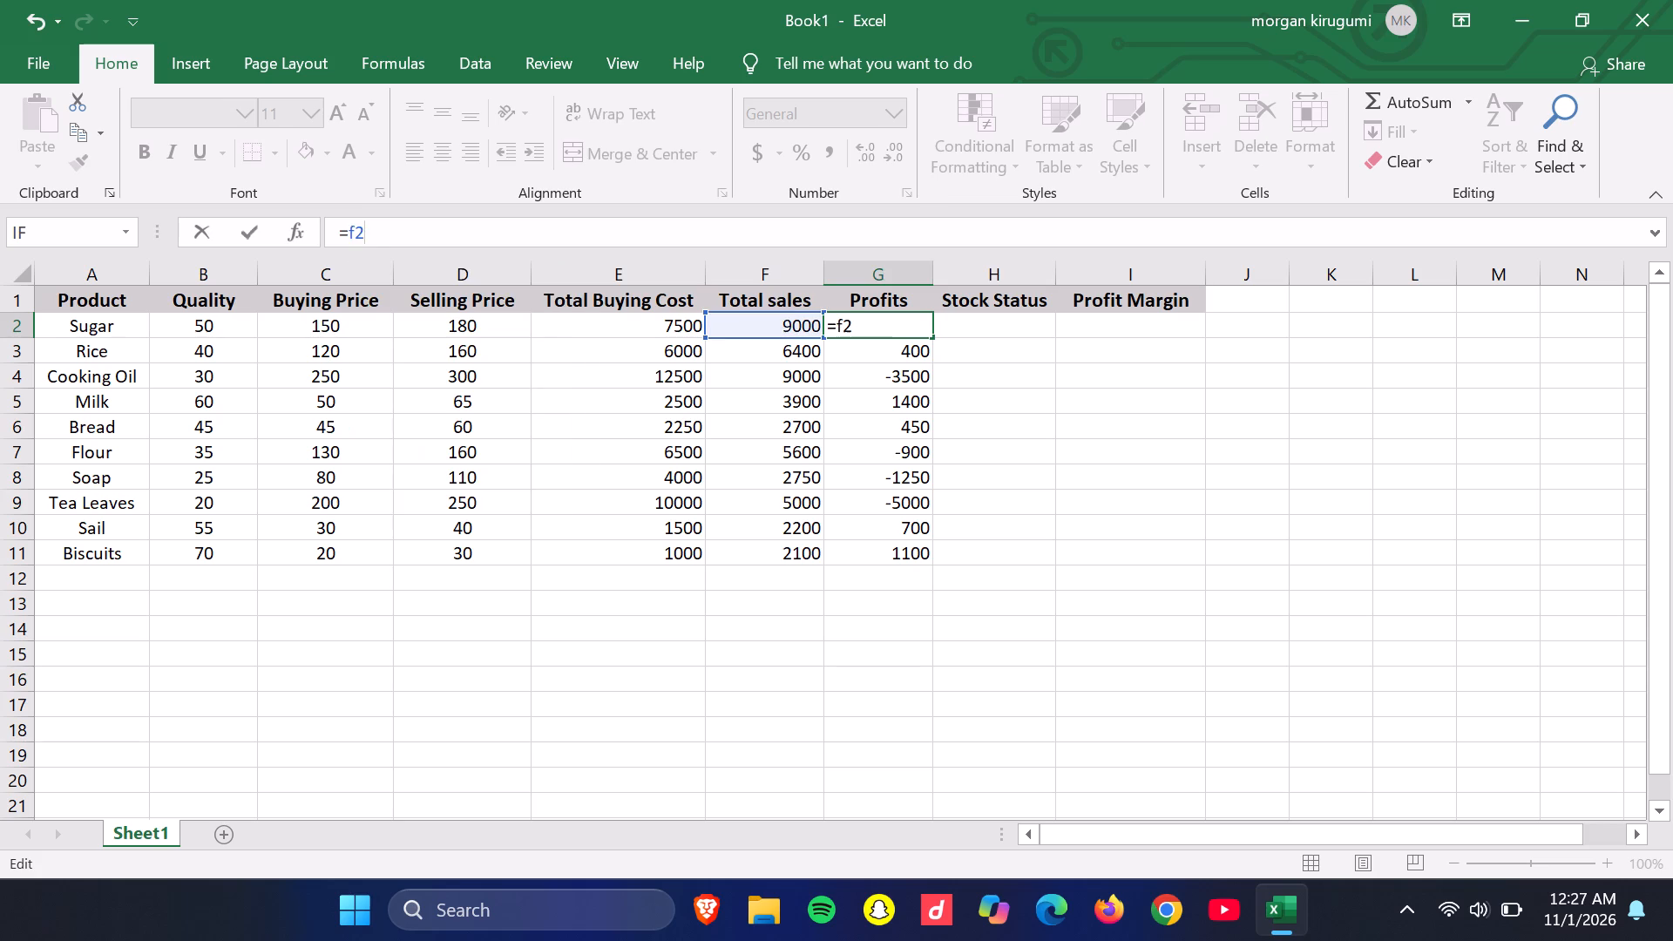
key("minus")
type("e2")
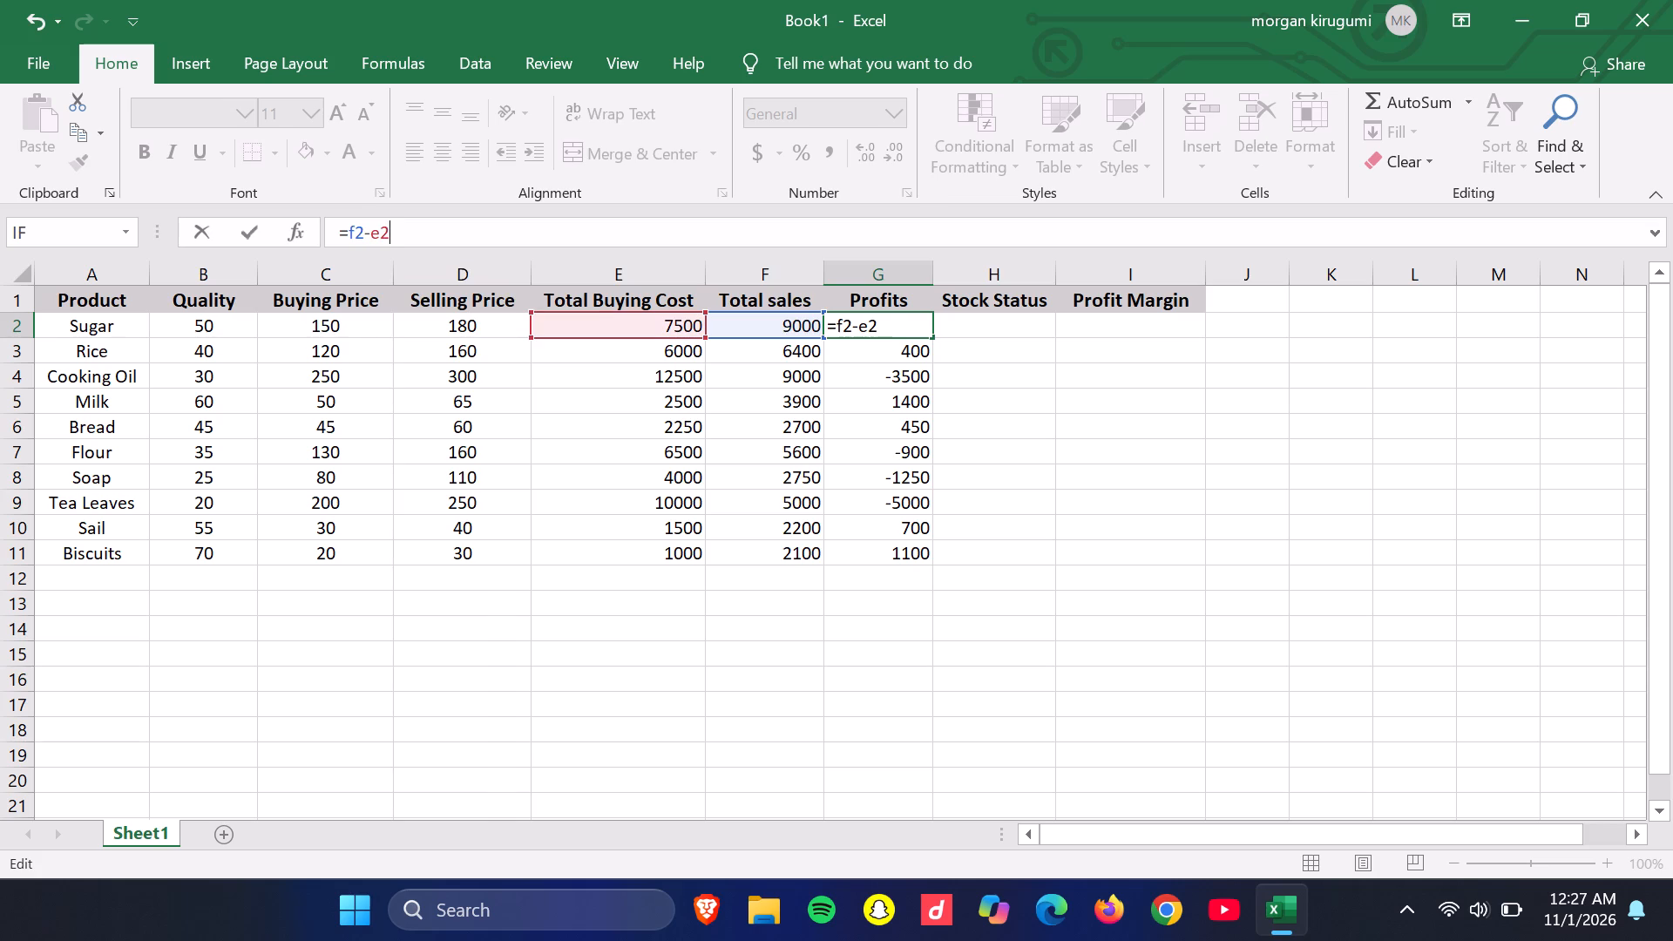
key("Return")
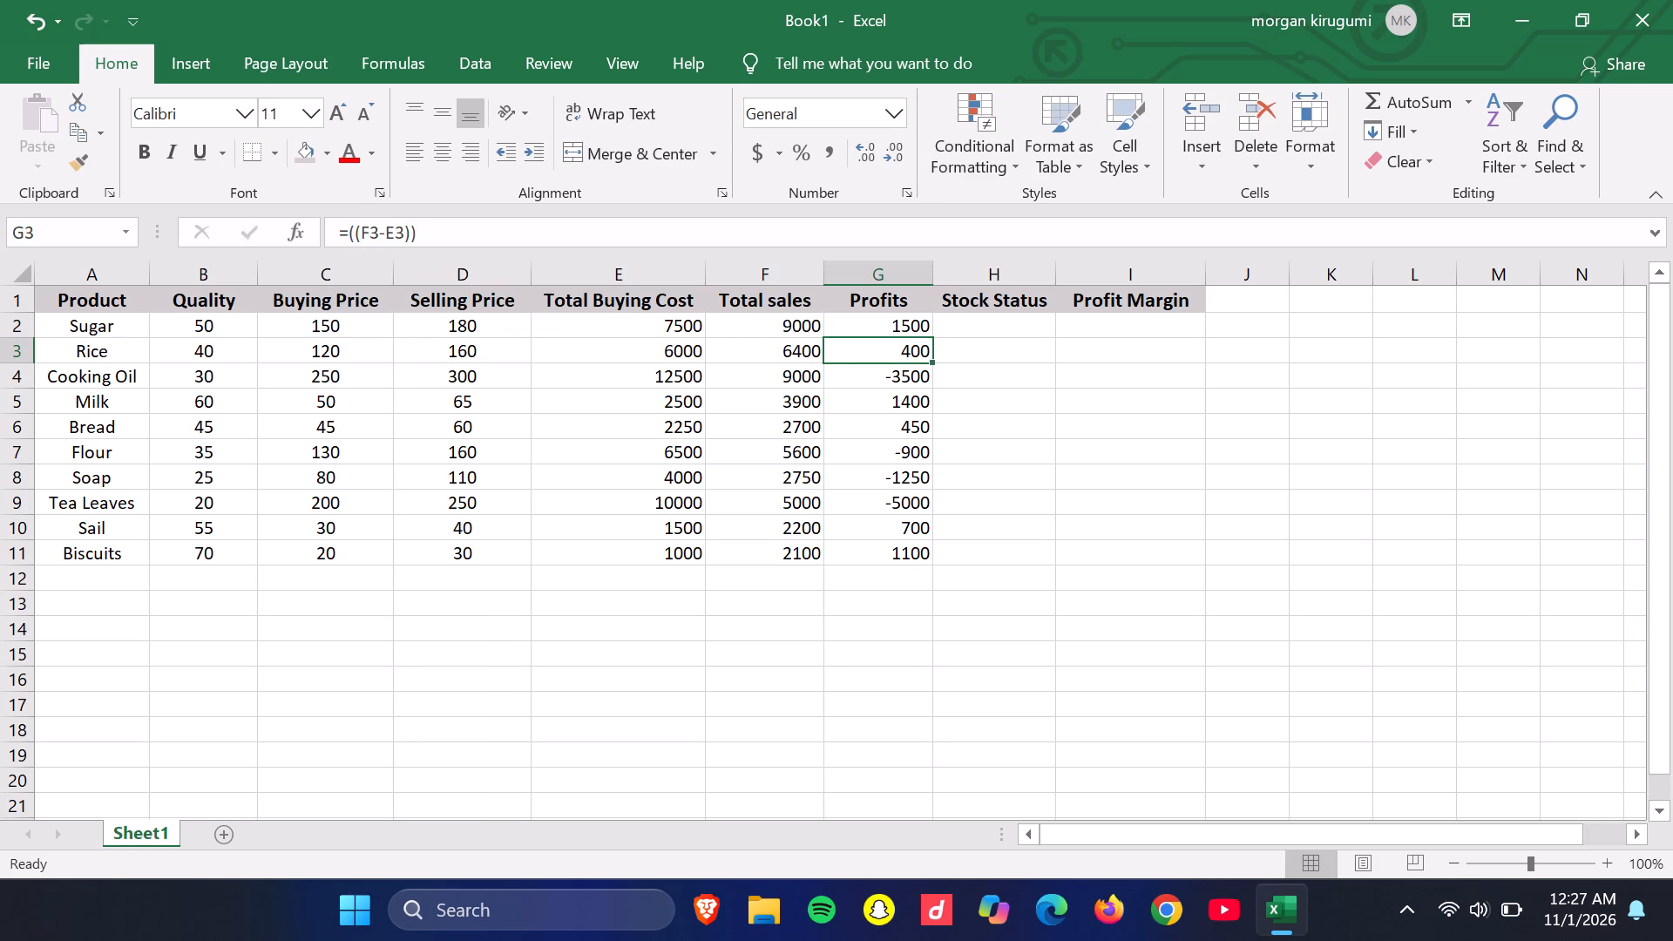
Fill the simplified Profits formula from G2 down to the Biscuits row, G11.
left_click(923, 328)
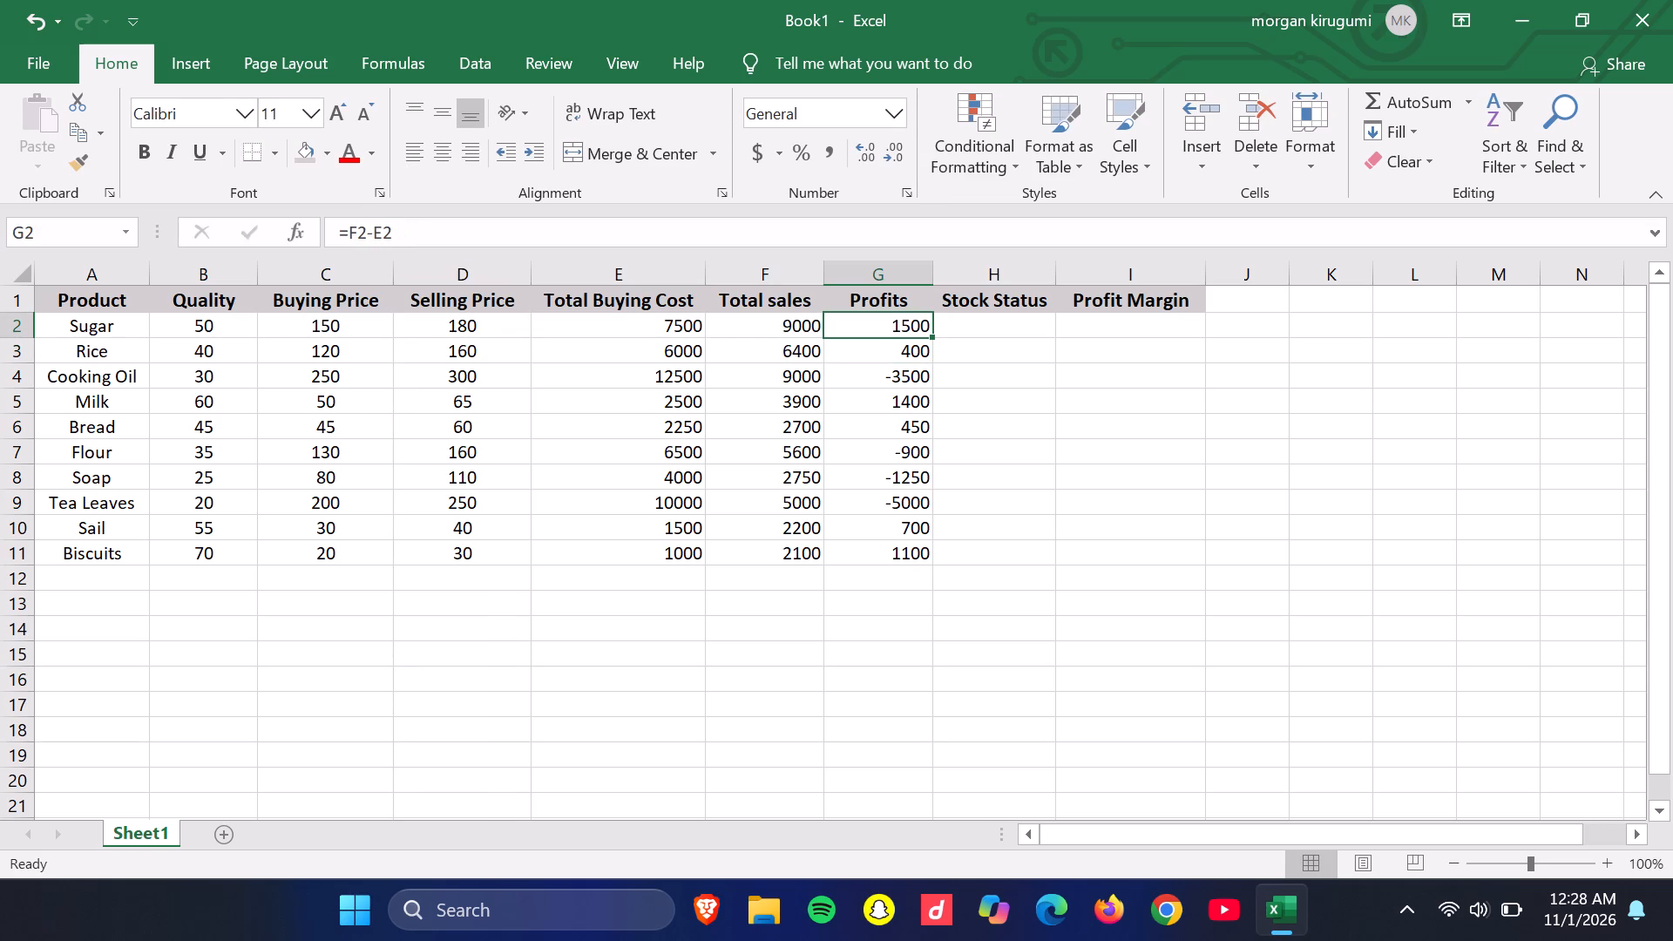
left_click_drag(925, 332, 935, 331)
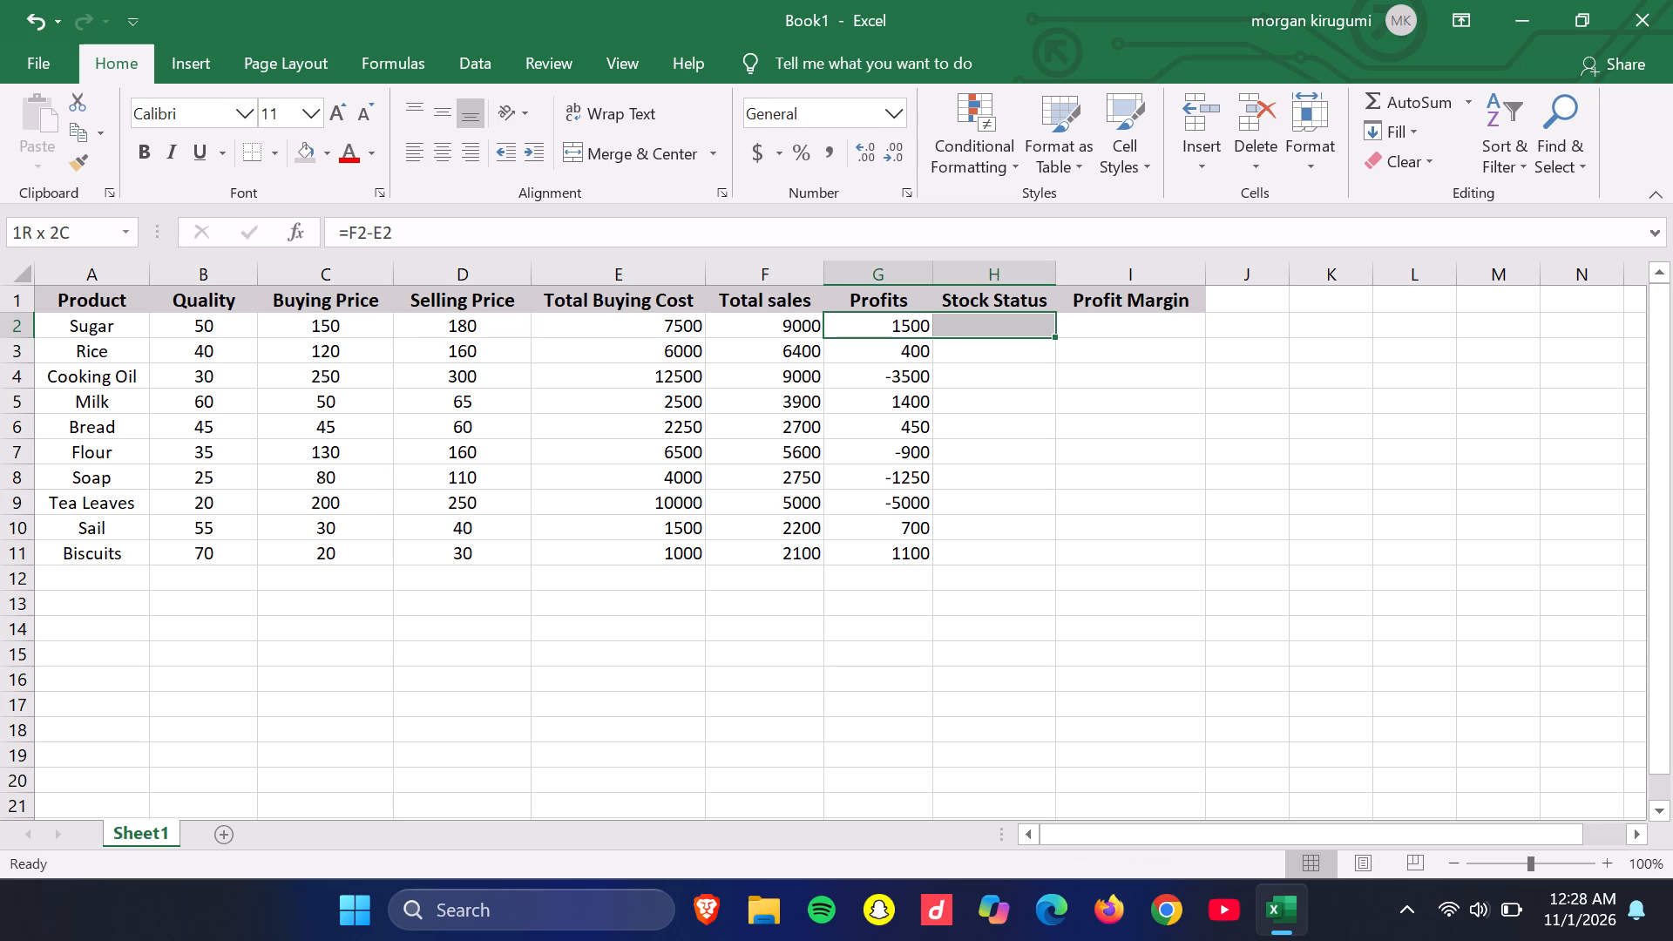
left_click_drag(935, 331, 933, 335)
left_click(933, 335)
left_click_drag(916, 327, 931, 335)
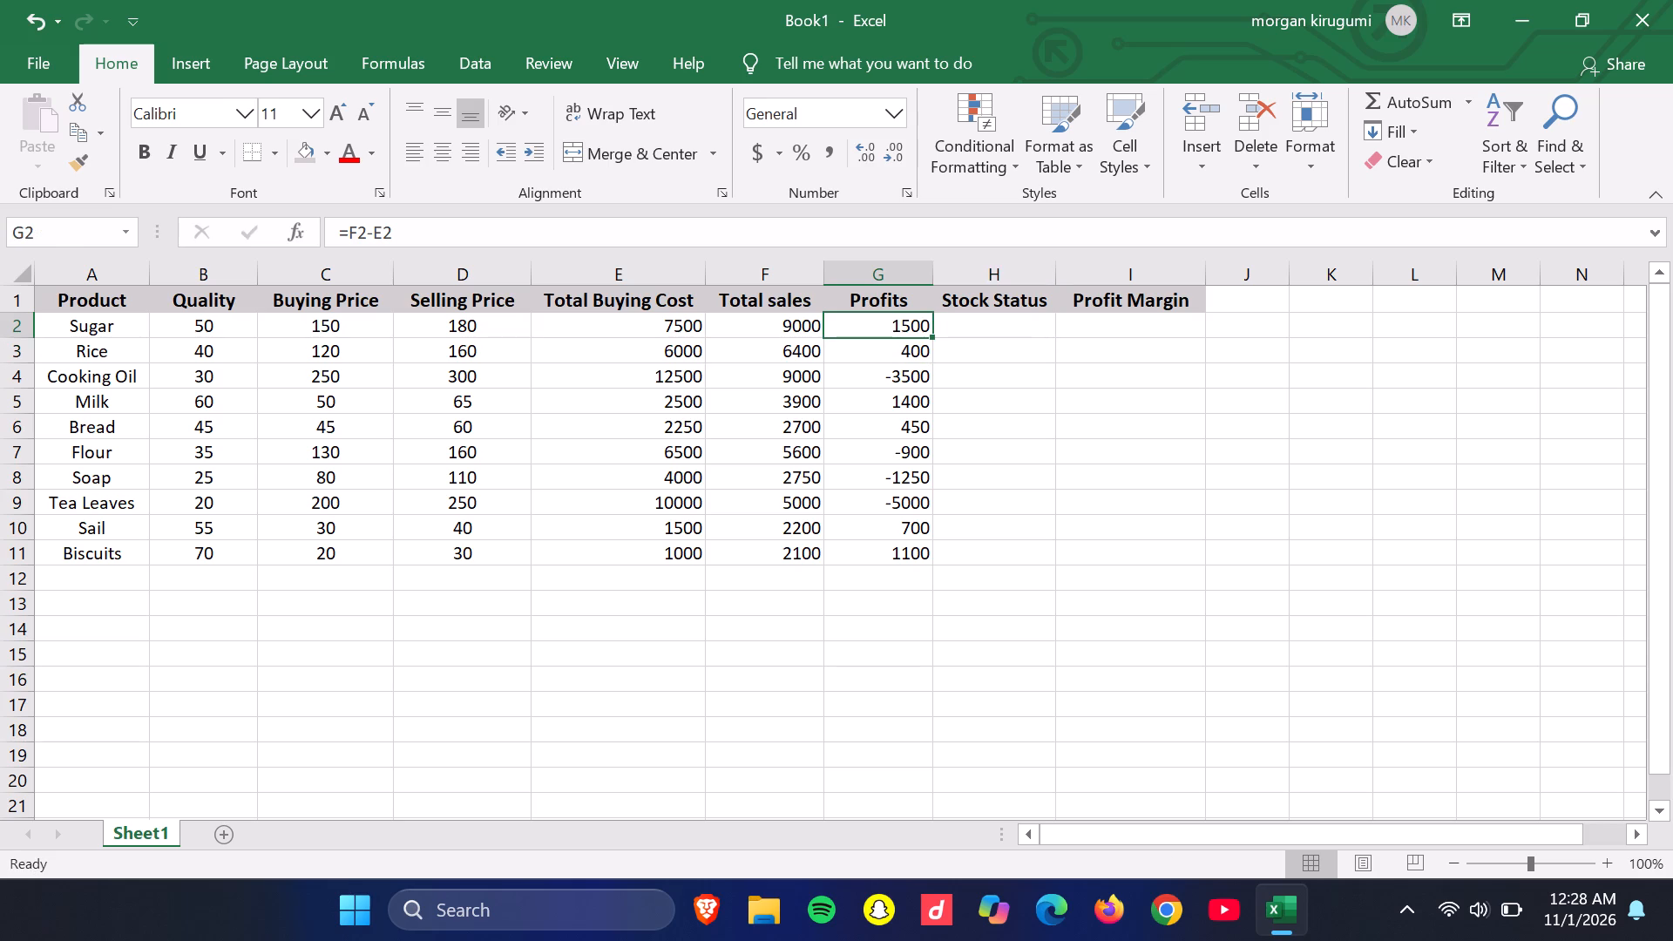
left_click_drag(931, 335, 929, 329)
left_click(929, 329)
left_click_drag(929, 336, 928, 551)
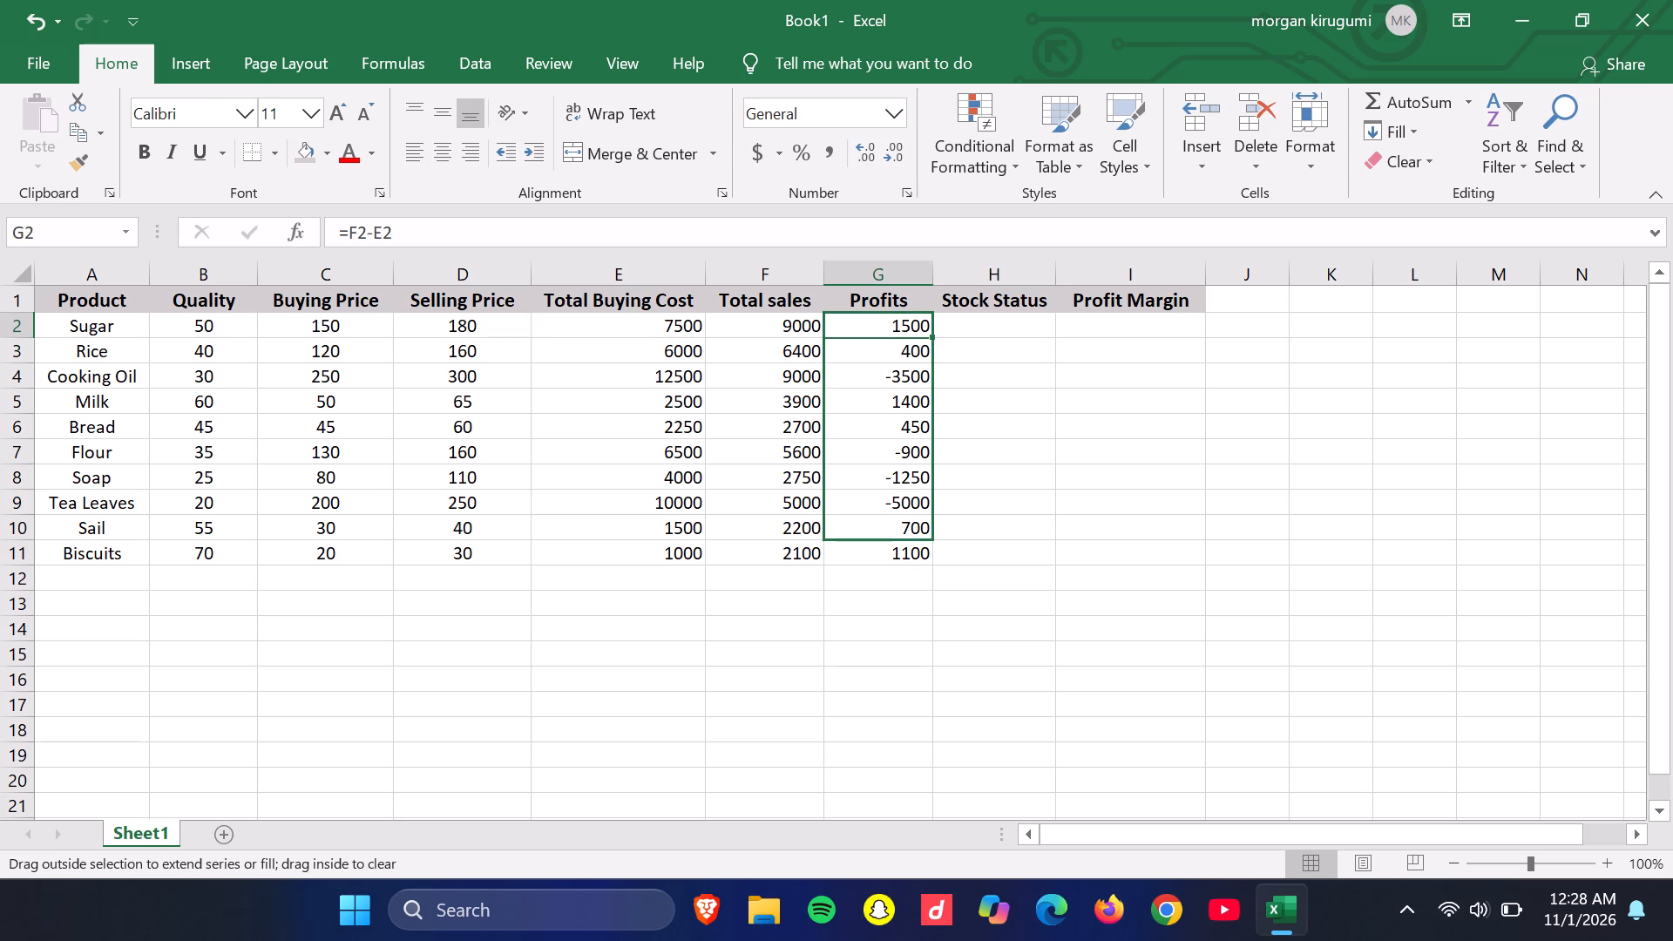
left_click_drag(928, 551, 925, 562)
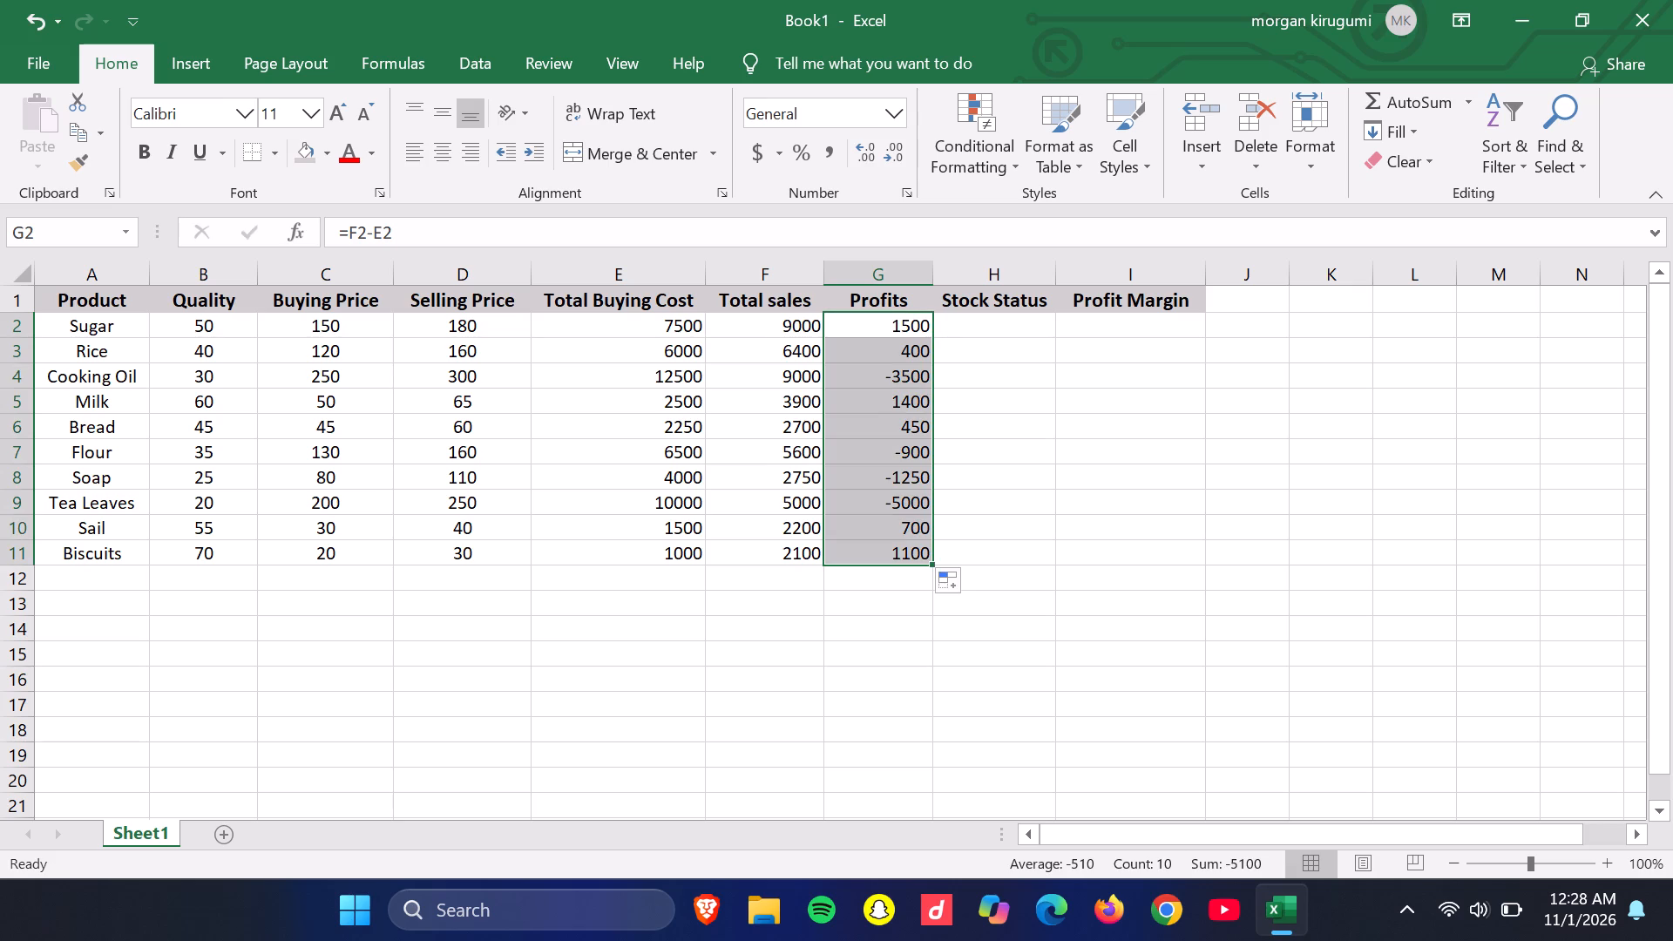
Select Sugar's empty Stock Status cell, H2.
left_click(984, 316)
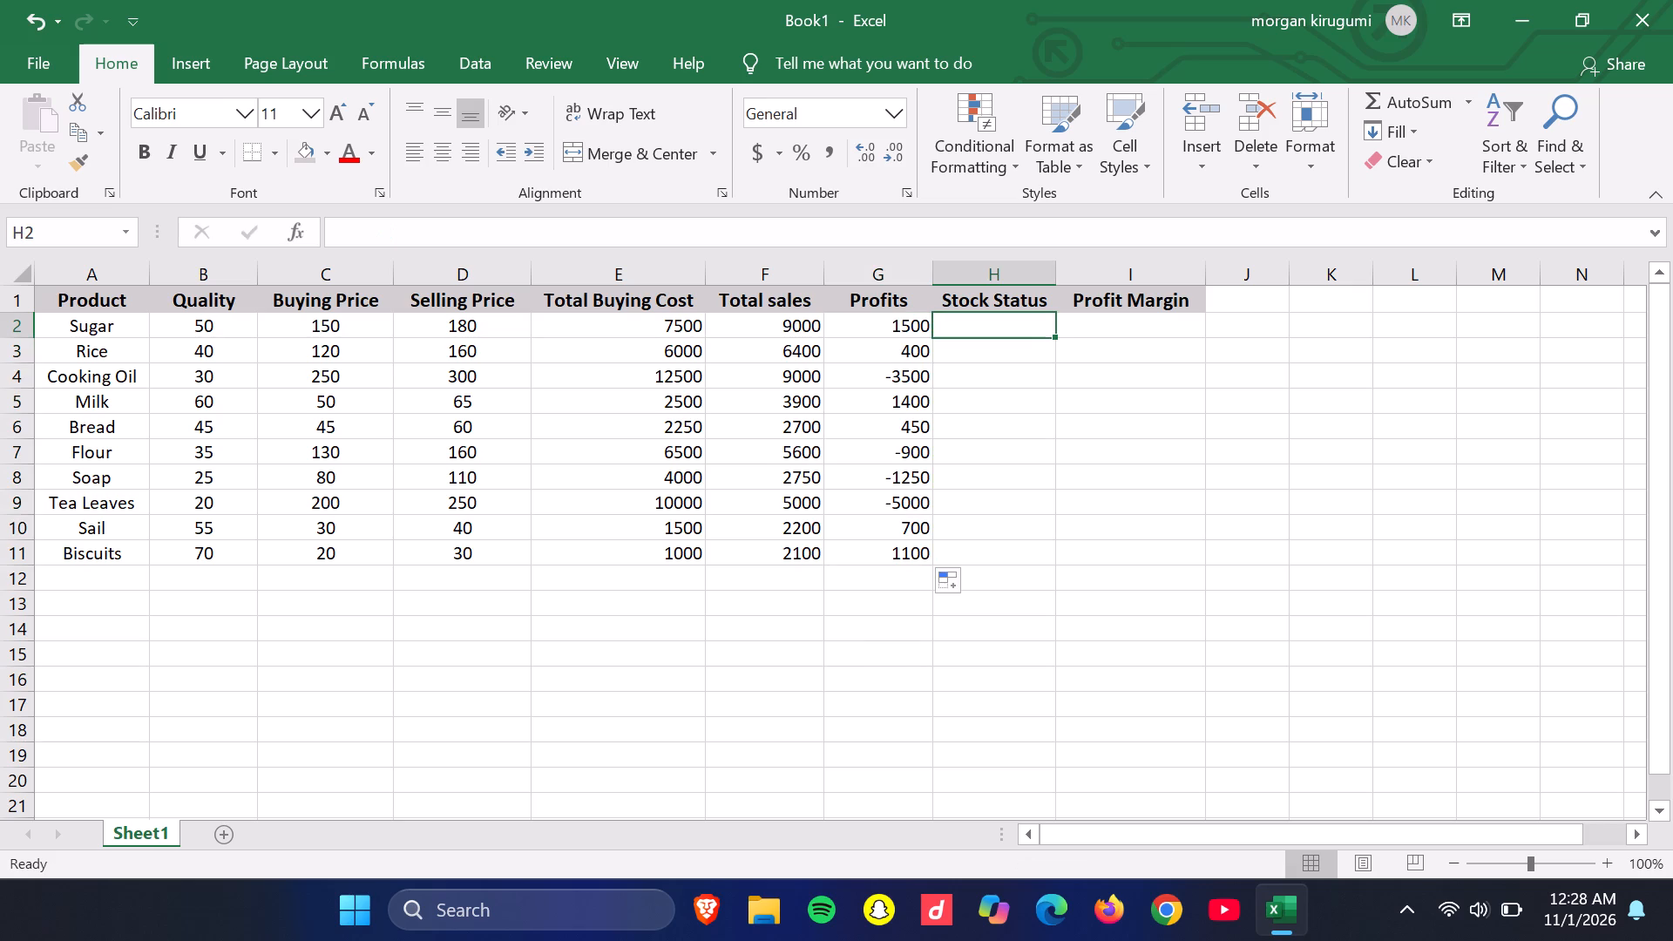
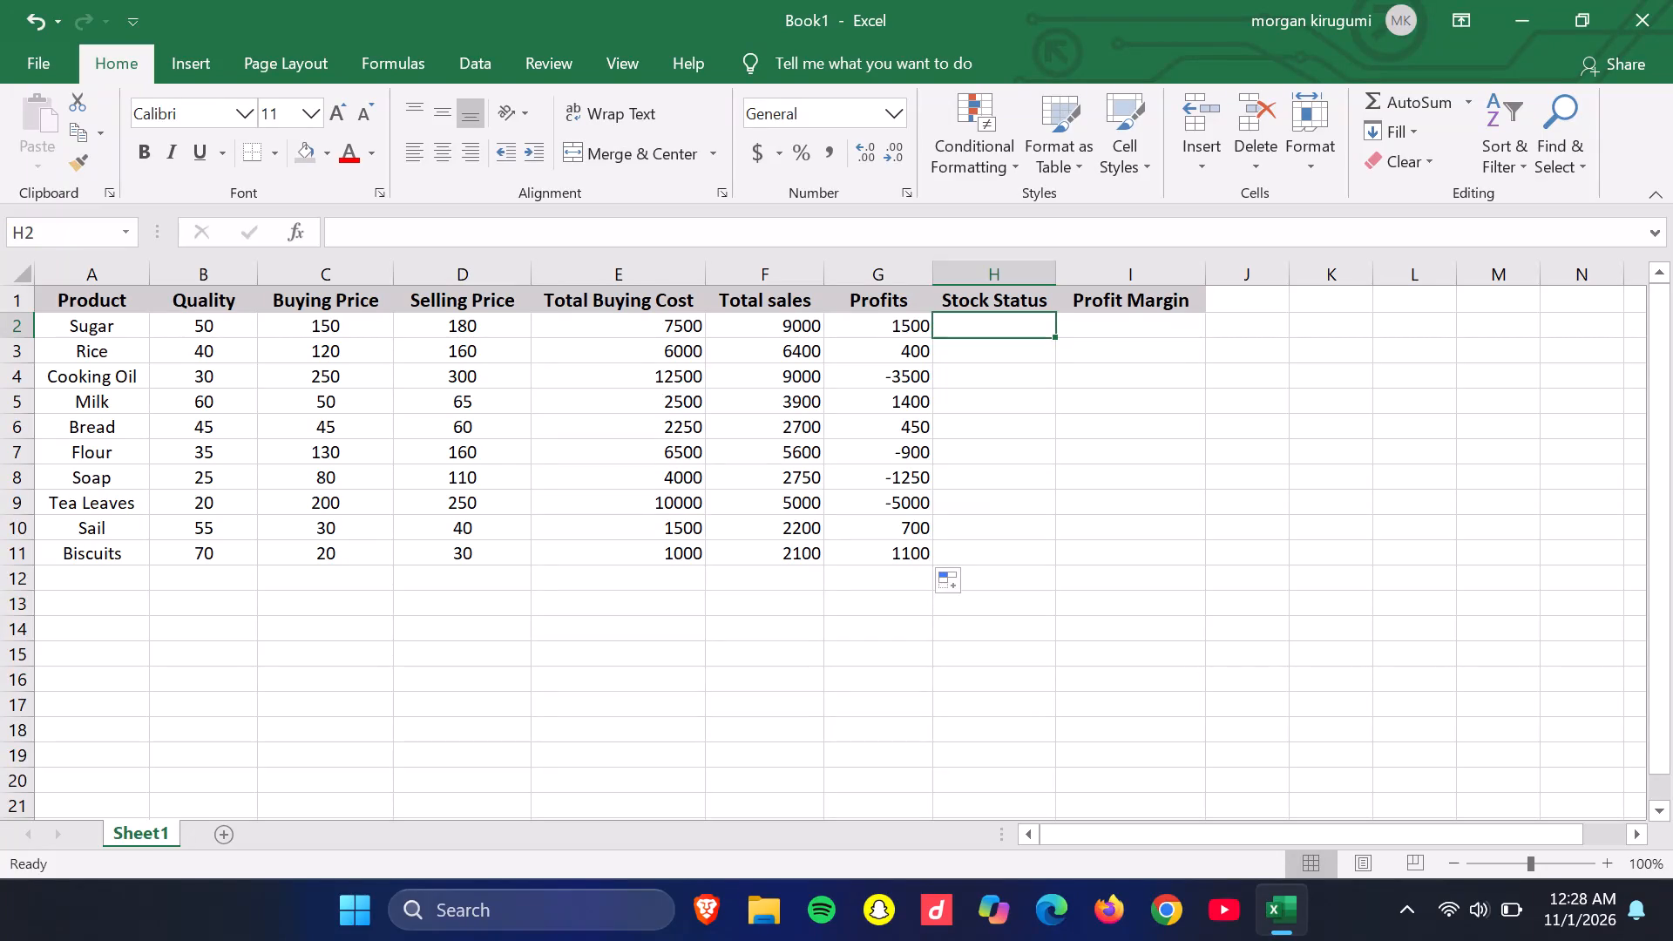
Try to enter the Profit Margin formula =g2/e2*% in Sugar's cell, I2.
left_click(1085, 318)
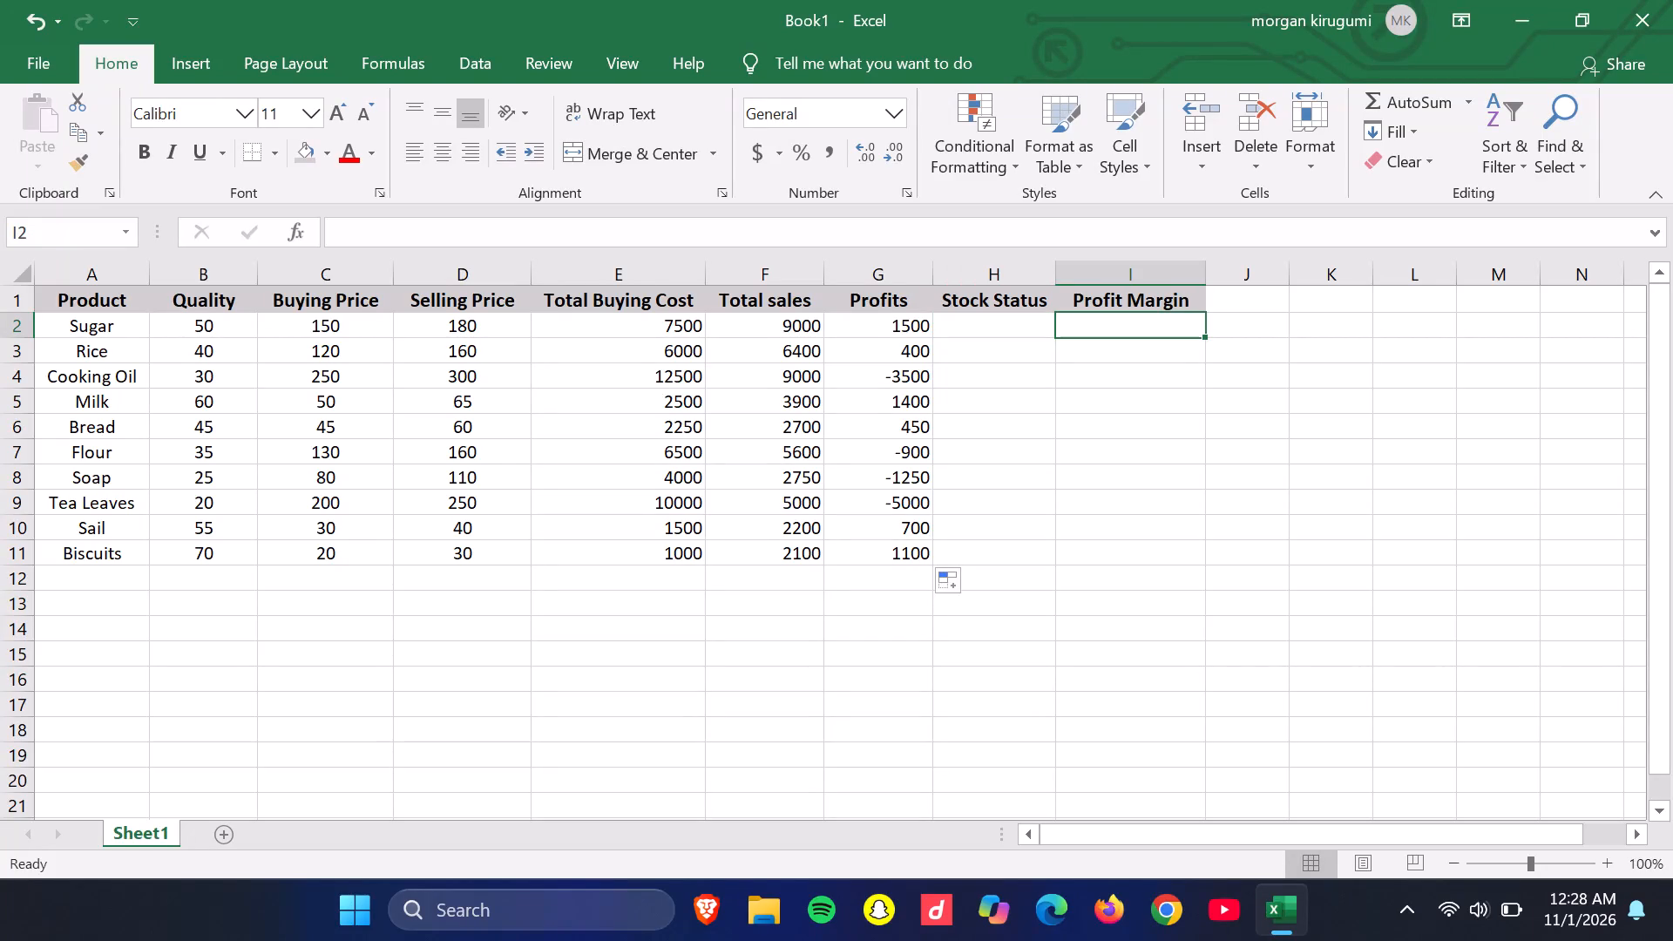
type("=g")
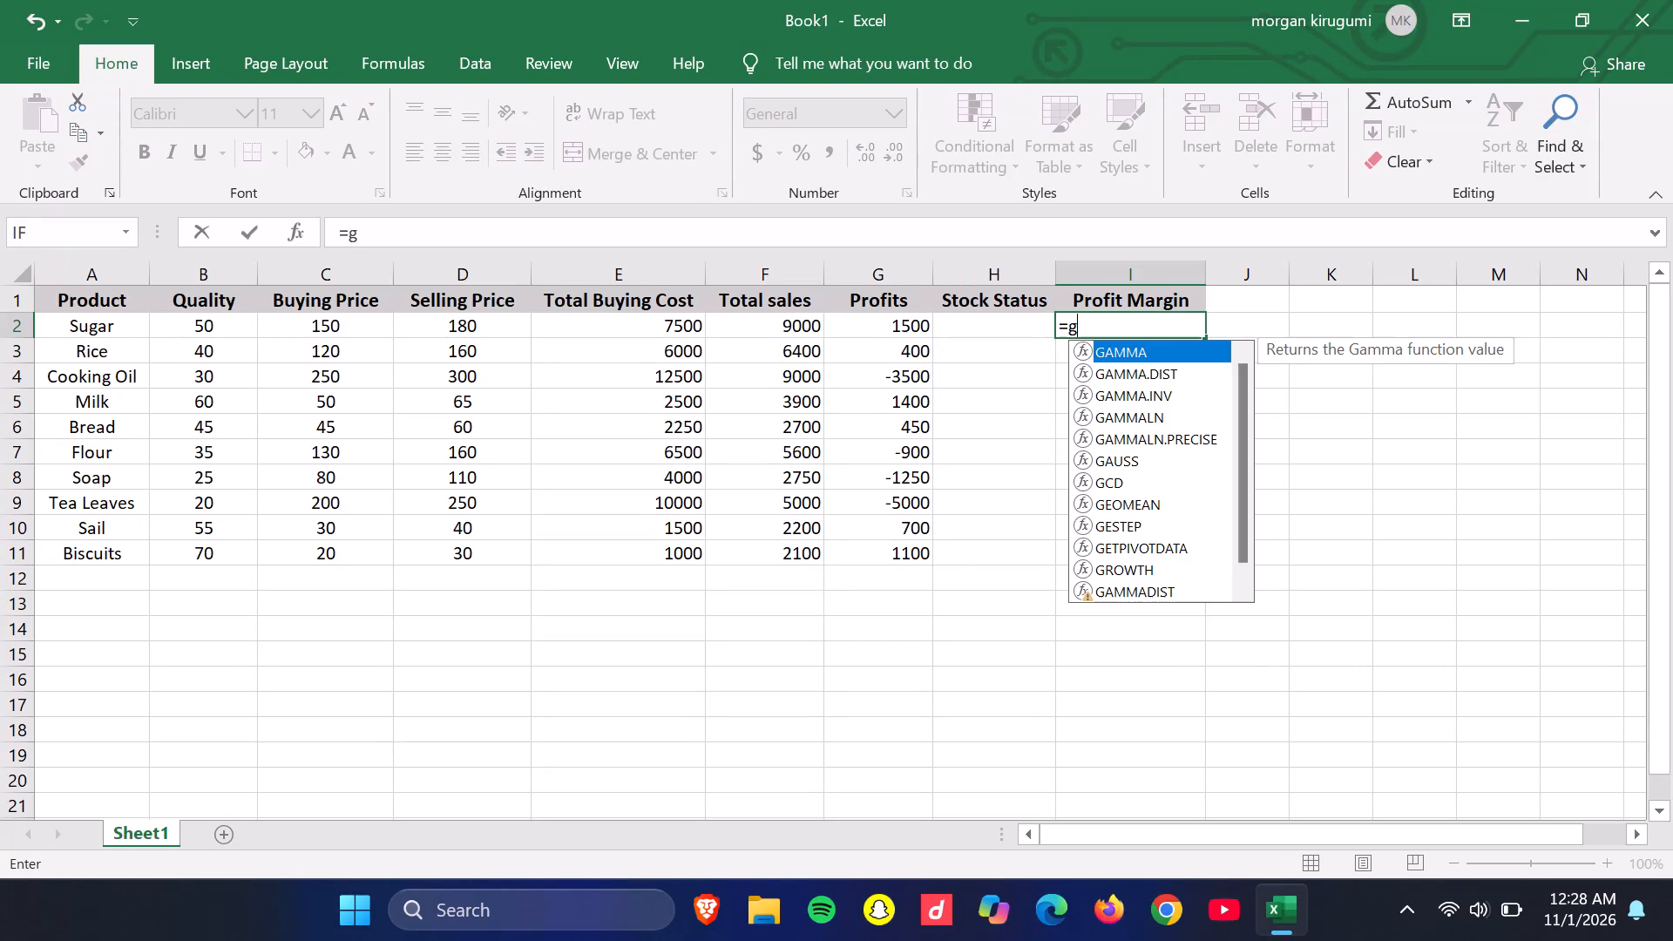
key("2")
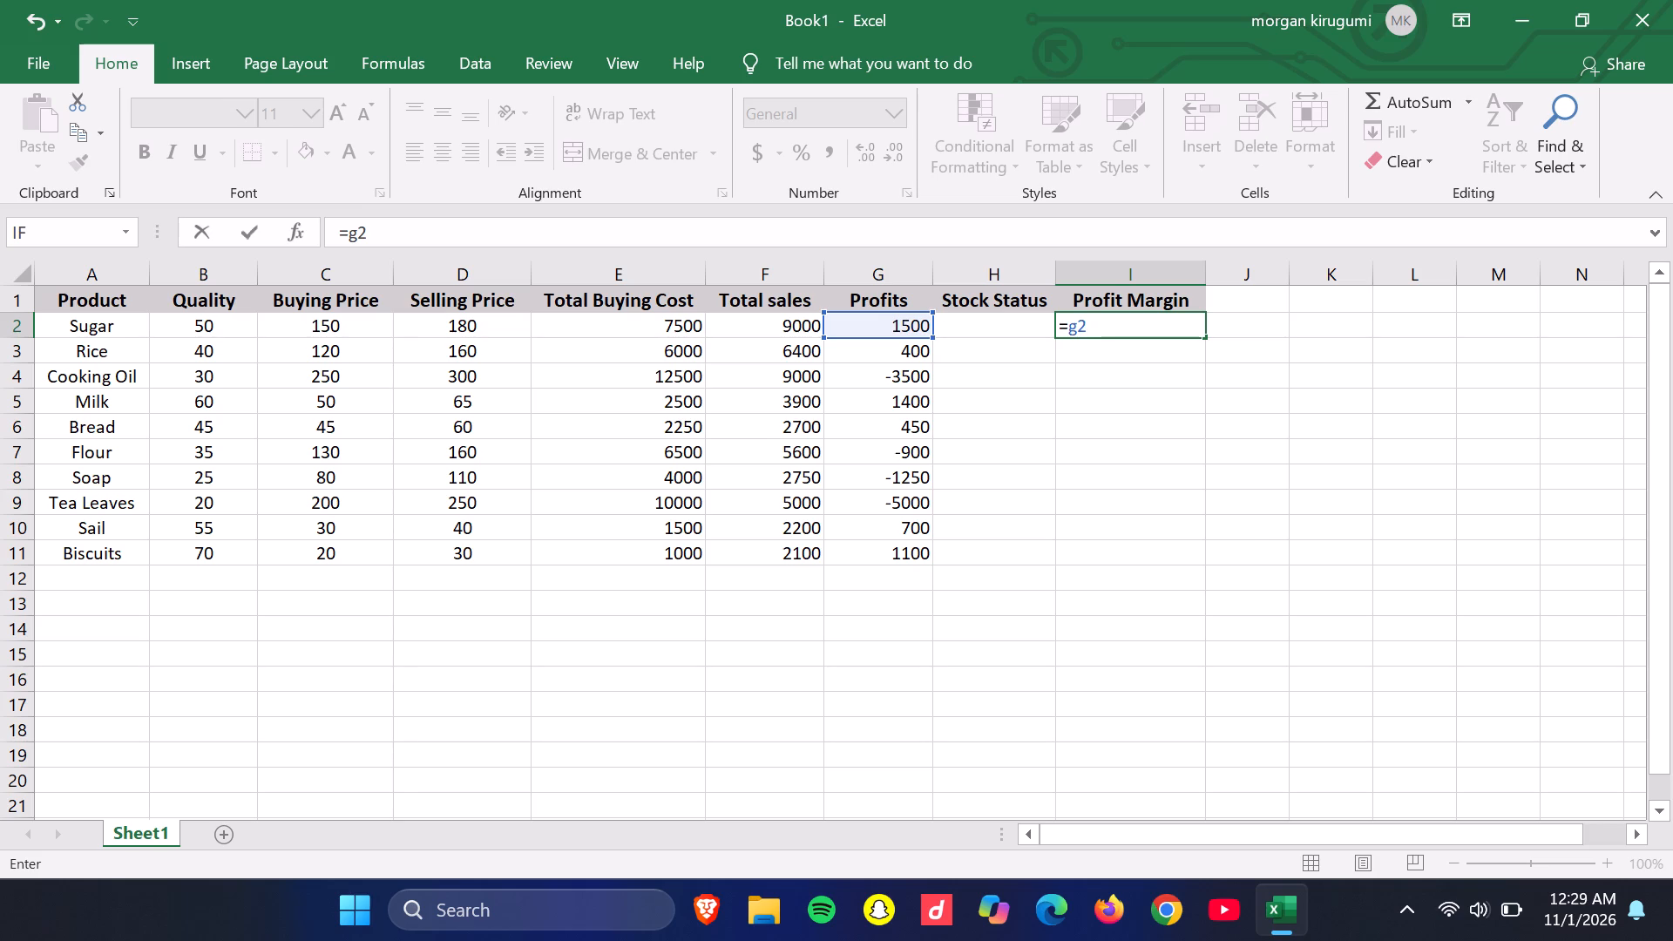
key("slash")
type("e2")
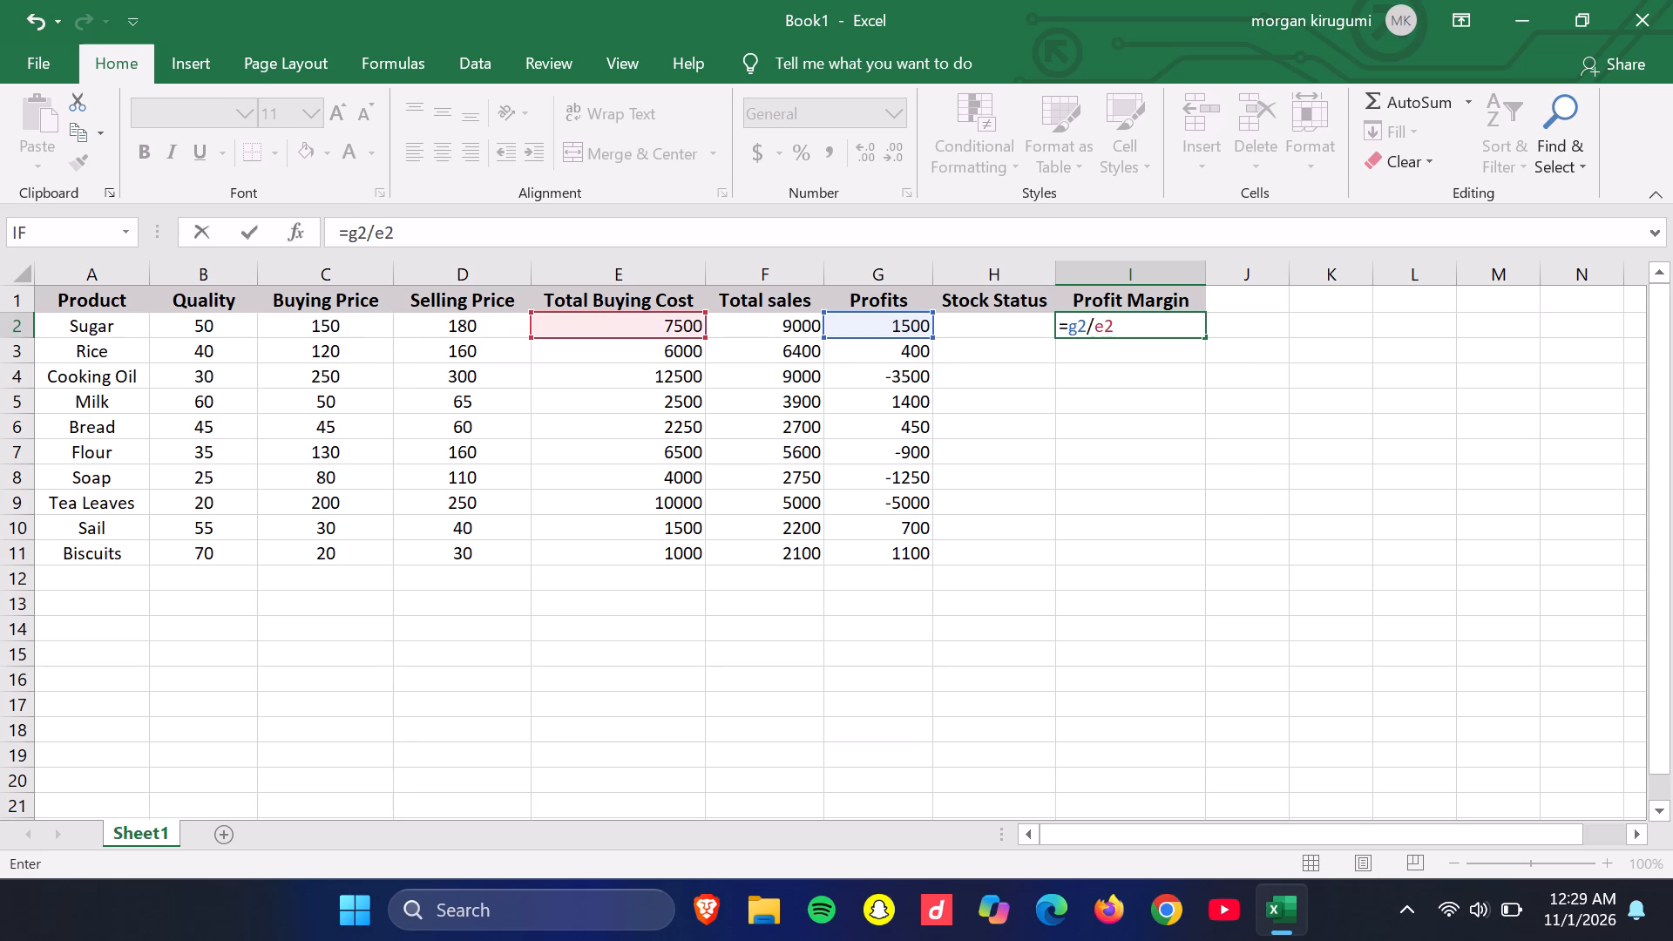
key("shift+asterisk")
key("shift+percent")
key("Return")
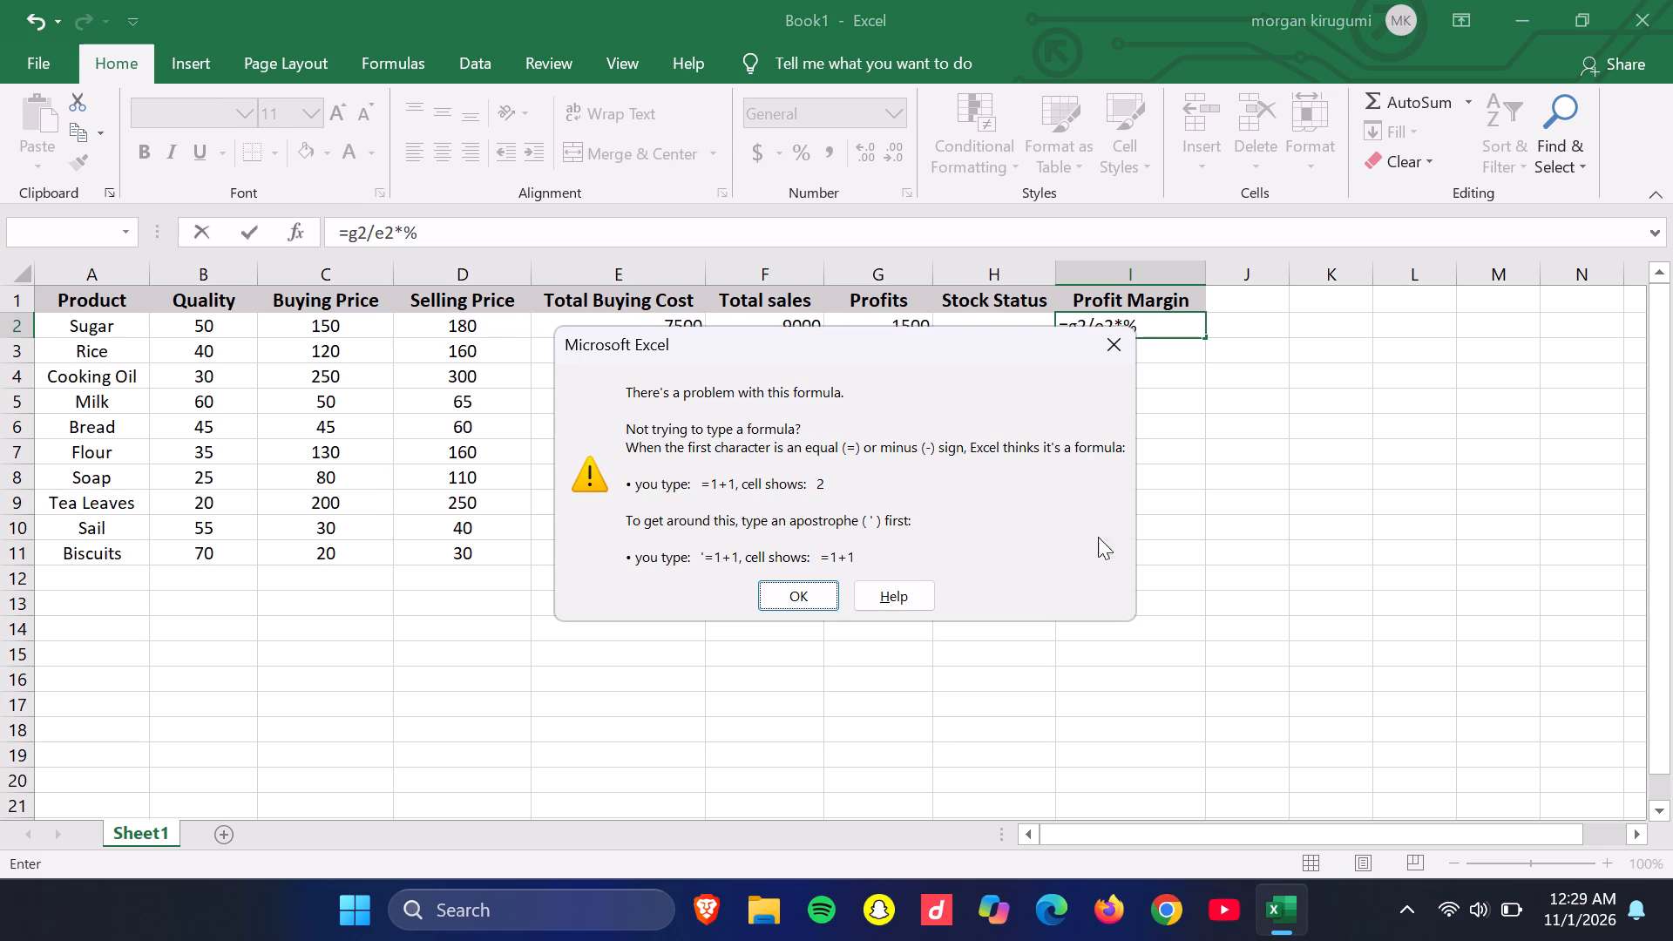
left_click(809, 590)
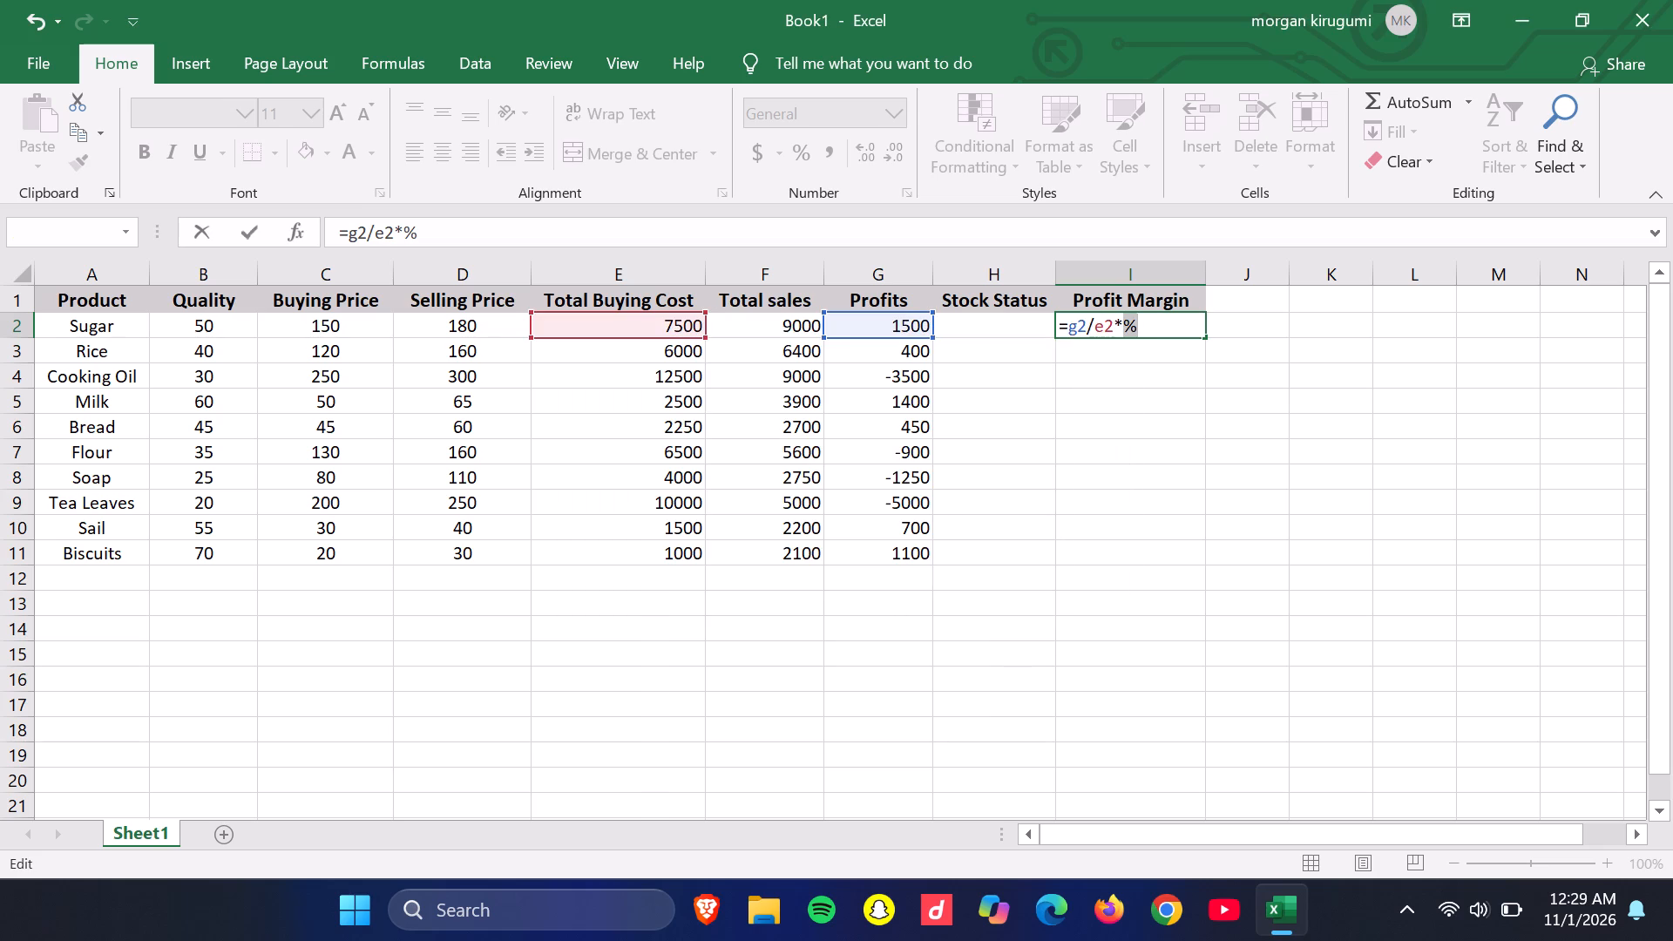
Correct Sugar's Profit Margin formula in I2 to =(g2/e2)%, dropping the multiplication sign and bracketing the division.
left_click(1175, 332)
key("BackSpace")
key("BackSpace")
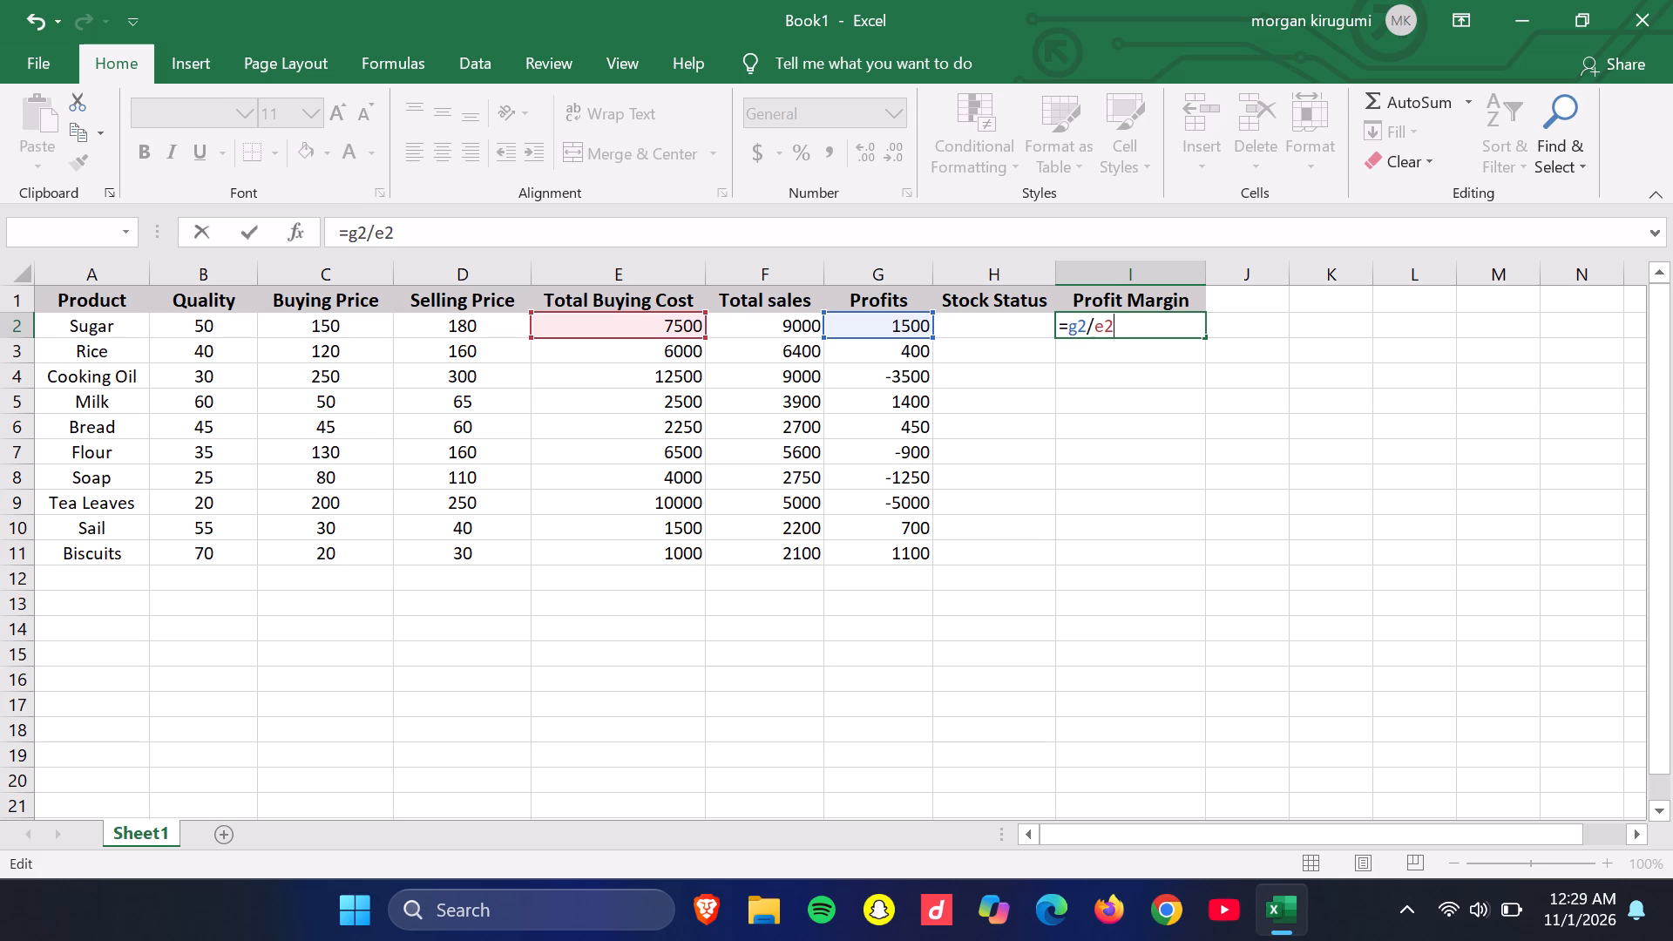
key("shift+parenright")
key("Left")
key("Left")
key("Left")
key("Left")
key("Left")
key("Left")
key("shift+parenleft")
key("Right")
key("Right")
key("Right")
key("Right")
key("Right")
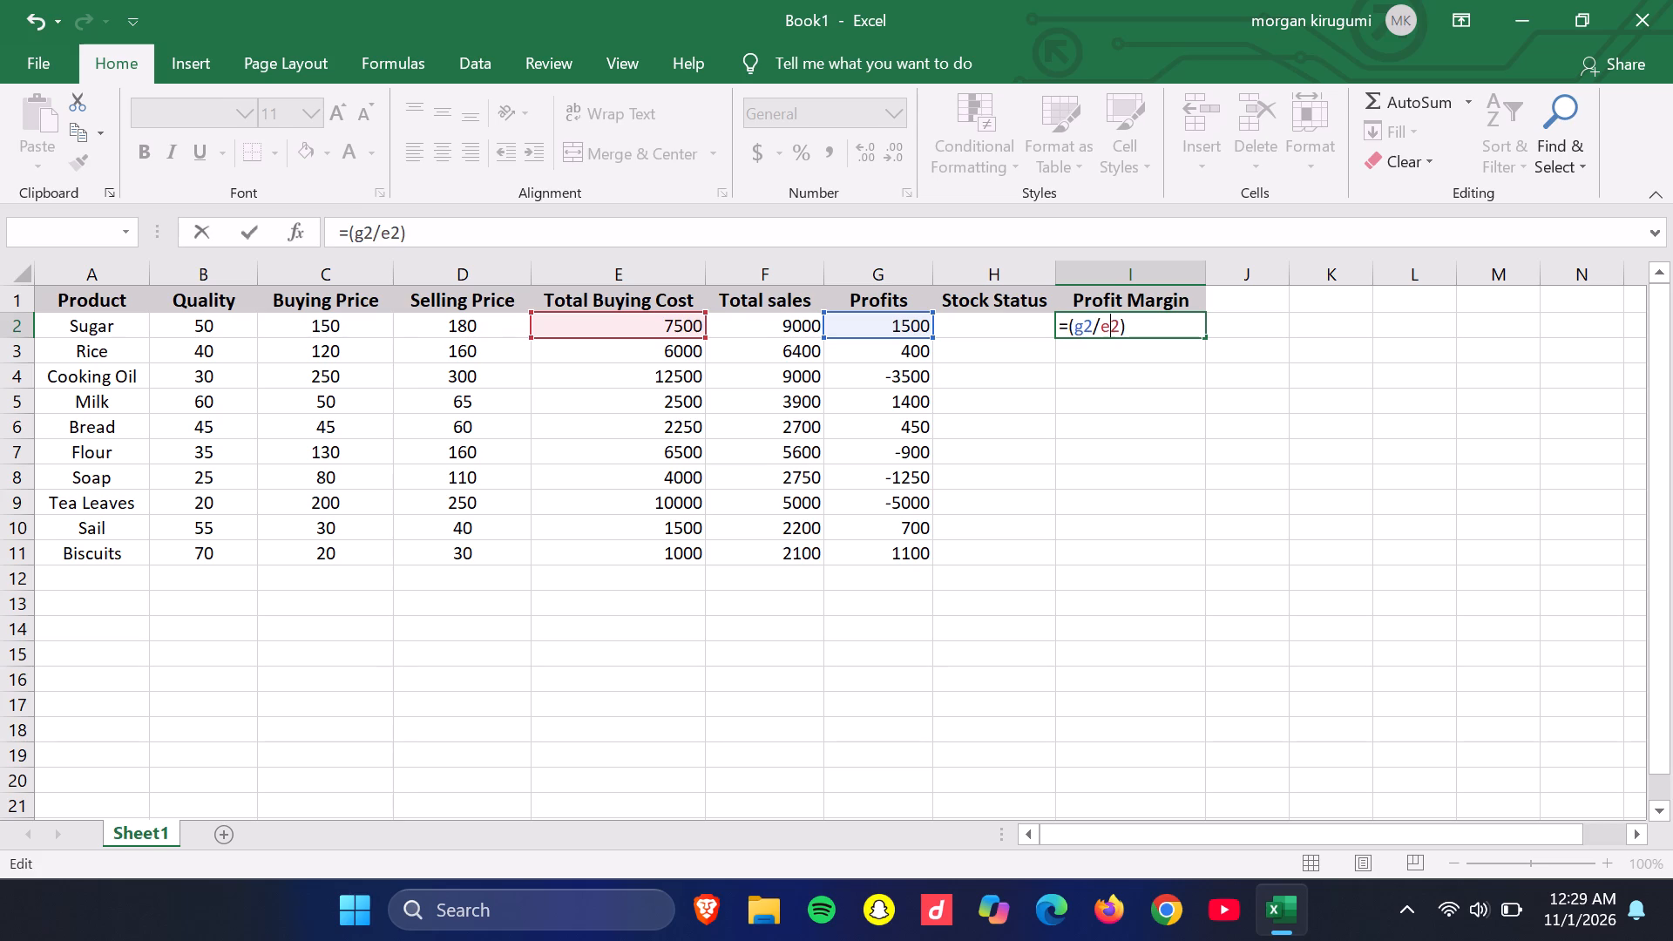
key("Right")
key("shift+percent")
key("Return")
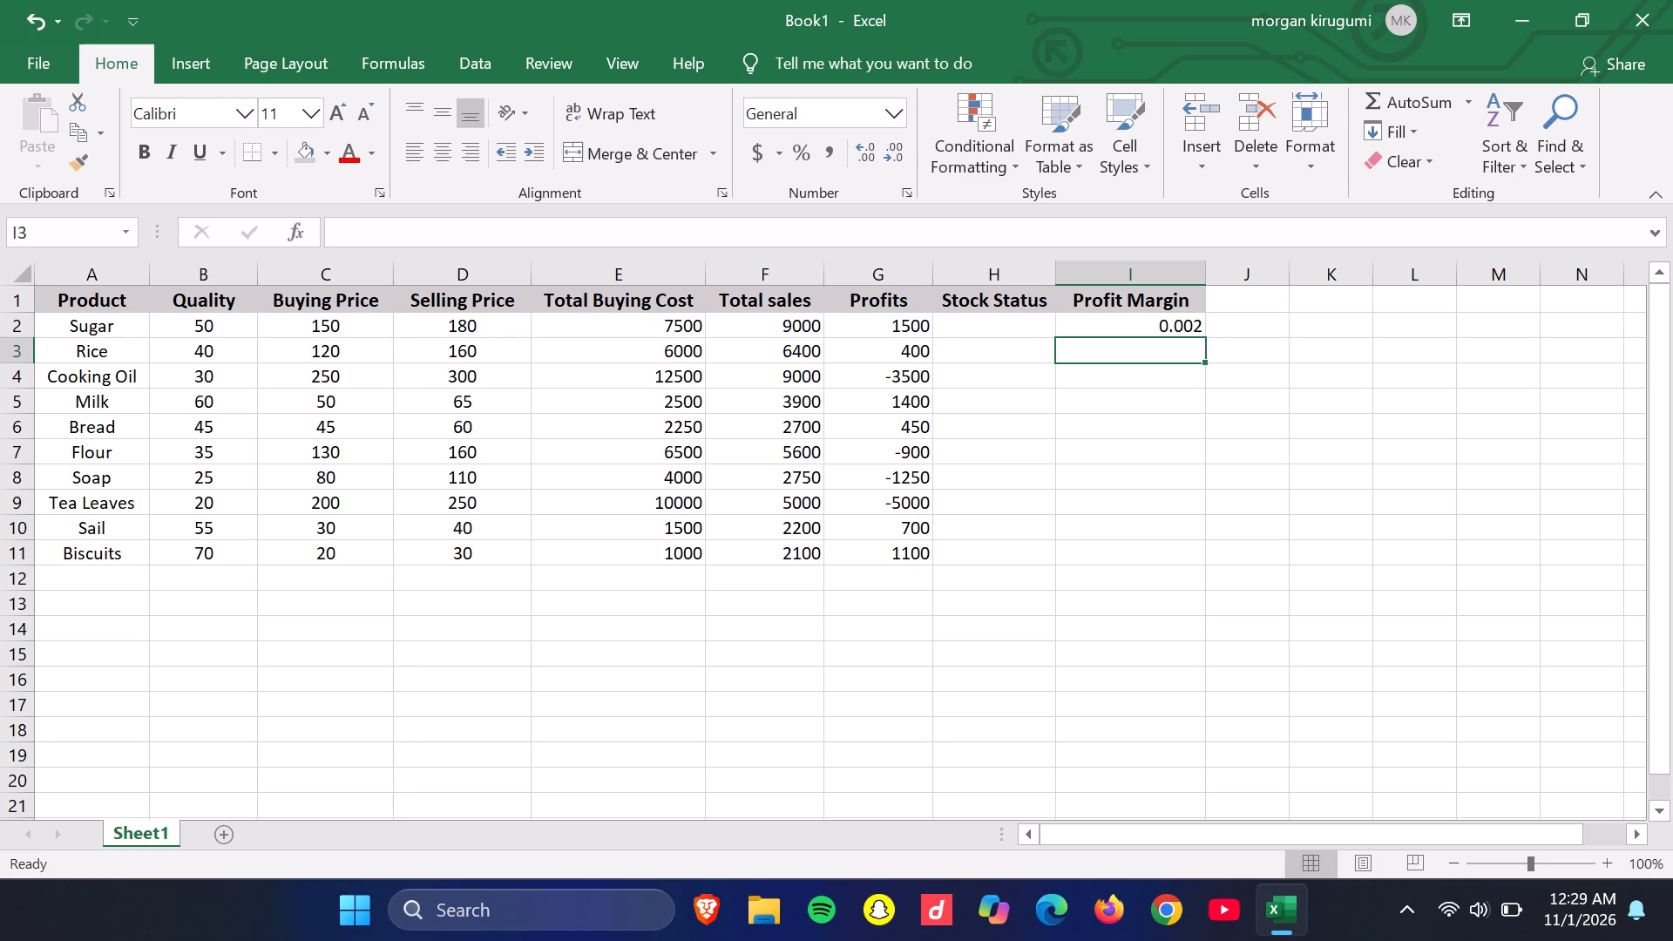
Fill Sugar's Profit Margin formula from I2 down to the Biscuits row, I11.
left_click(1193, 327)
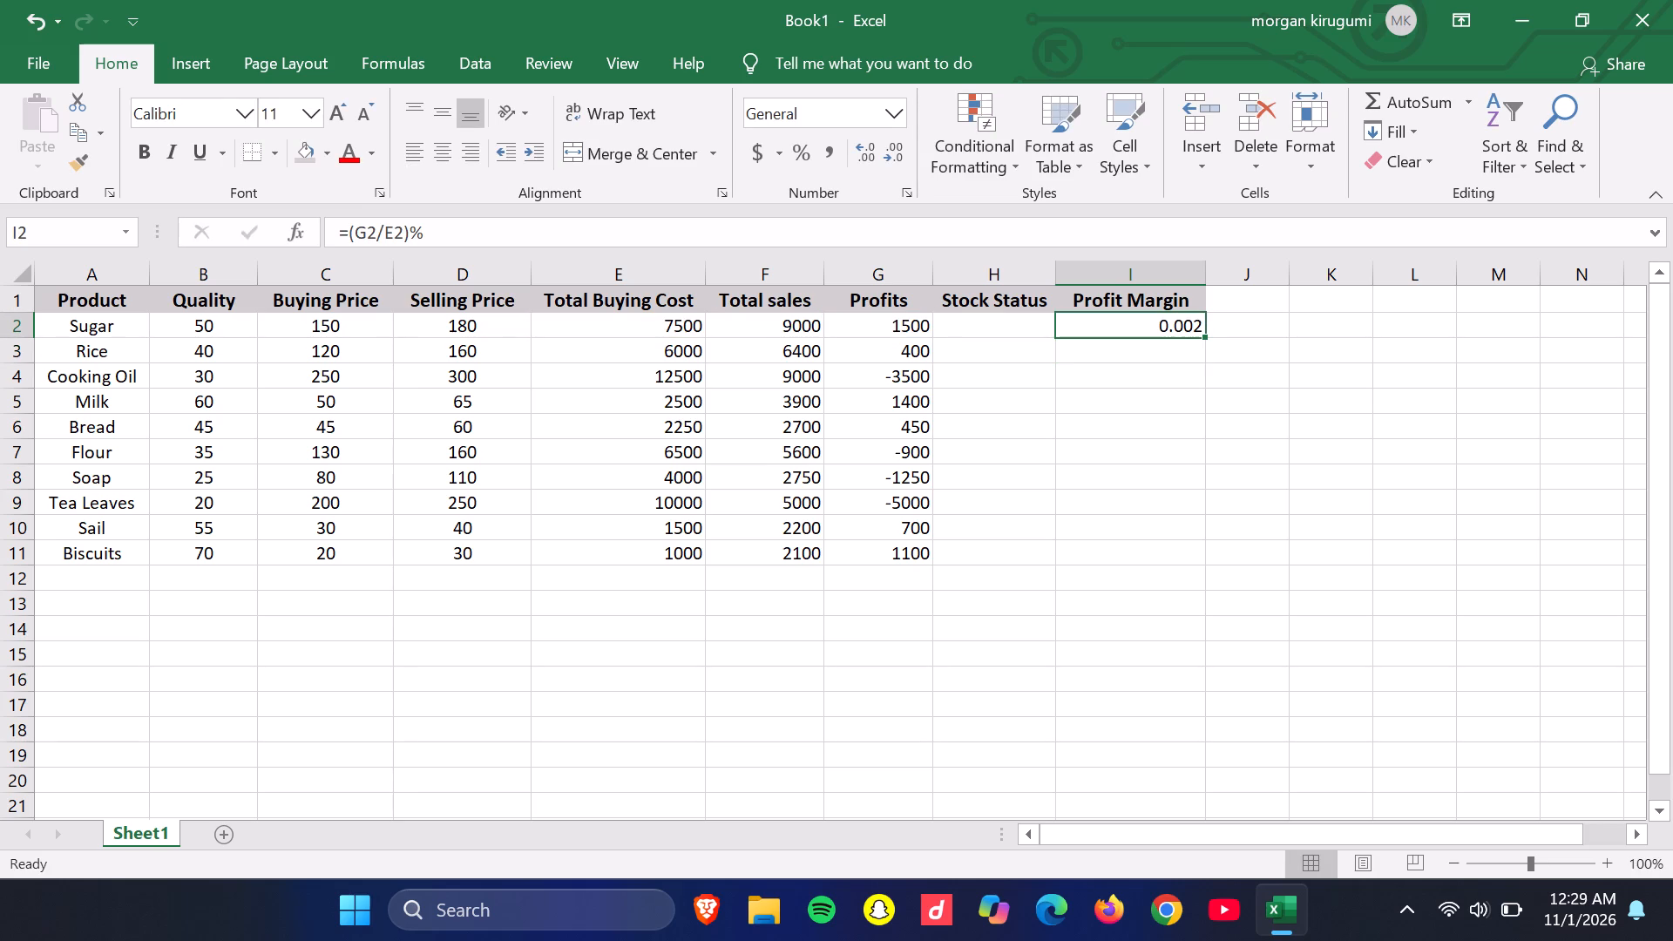
left_click_drag(1202, 333, 1199, 553)
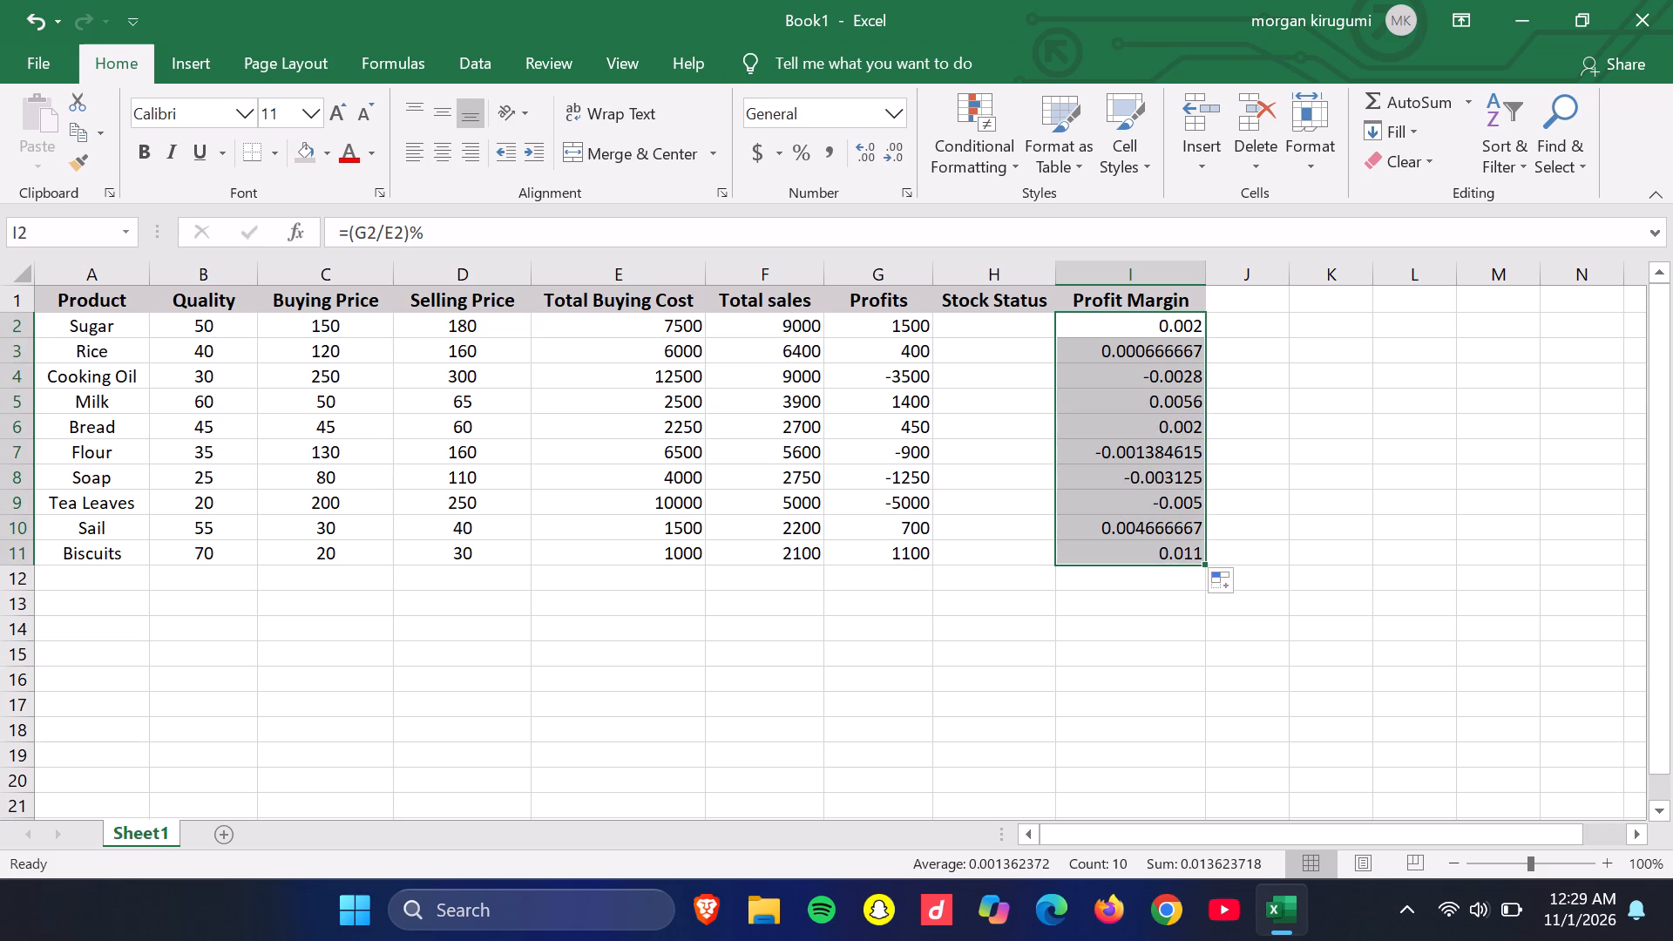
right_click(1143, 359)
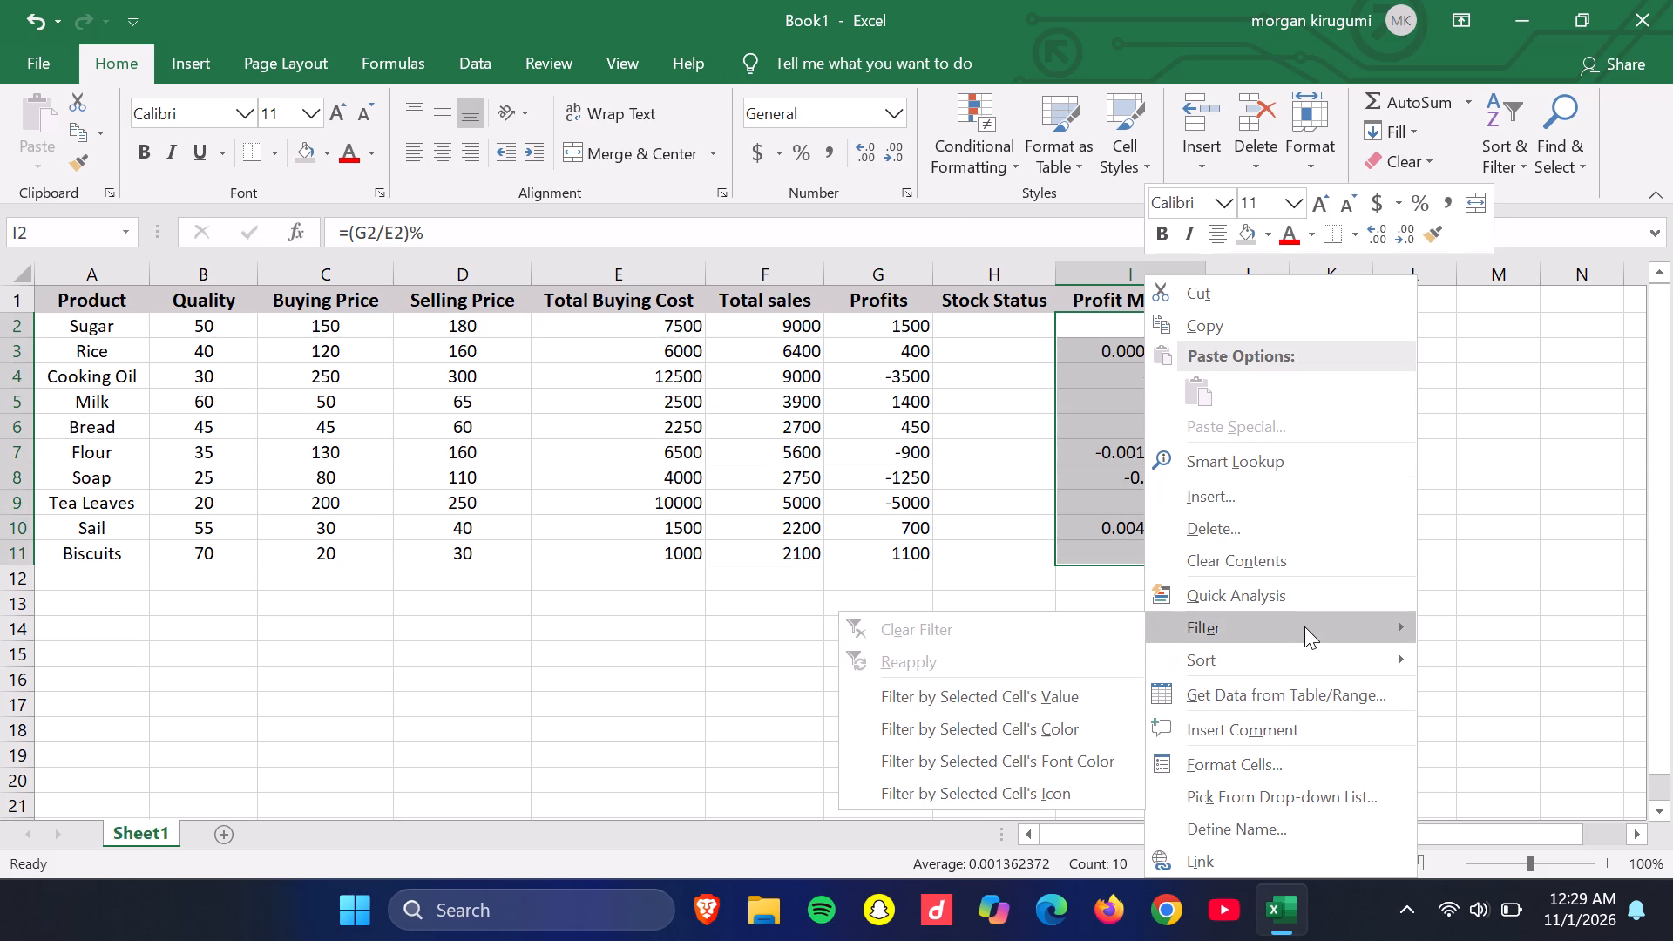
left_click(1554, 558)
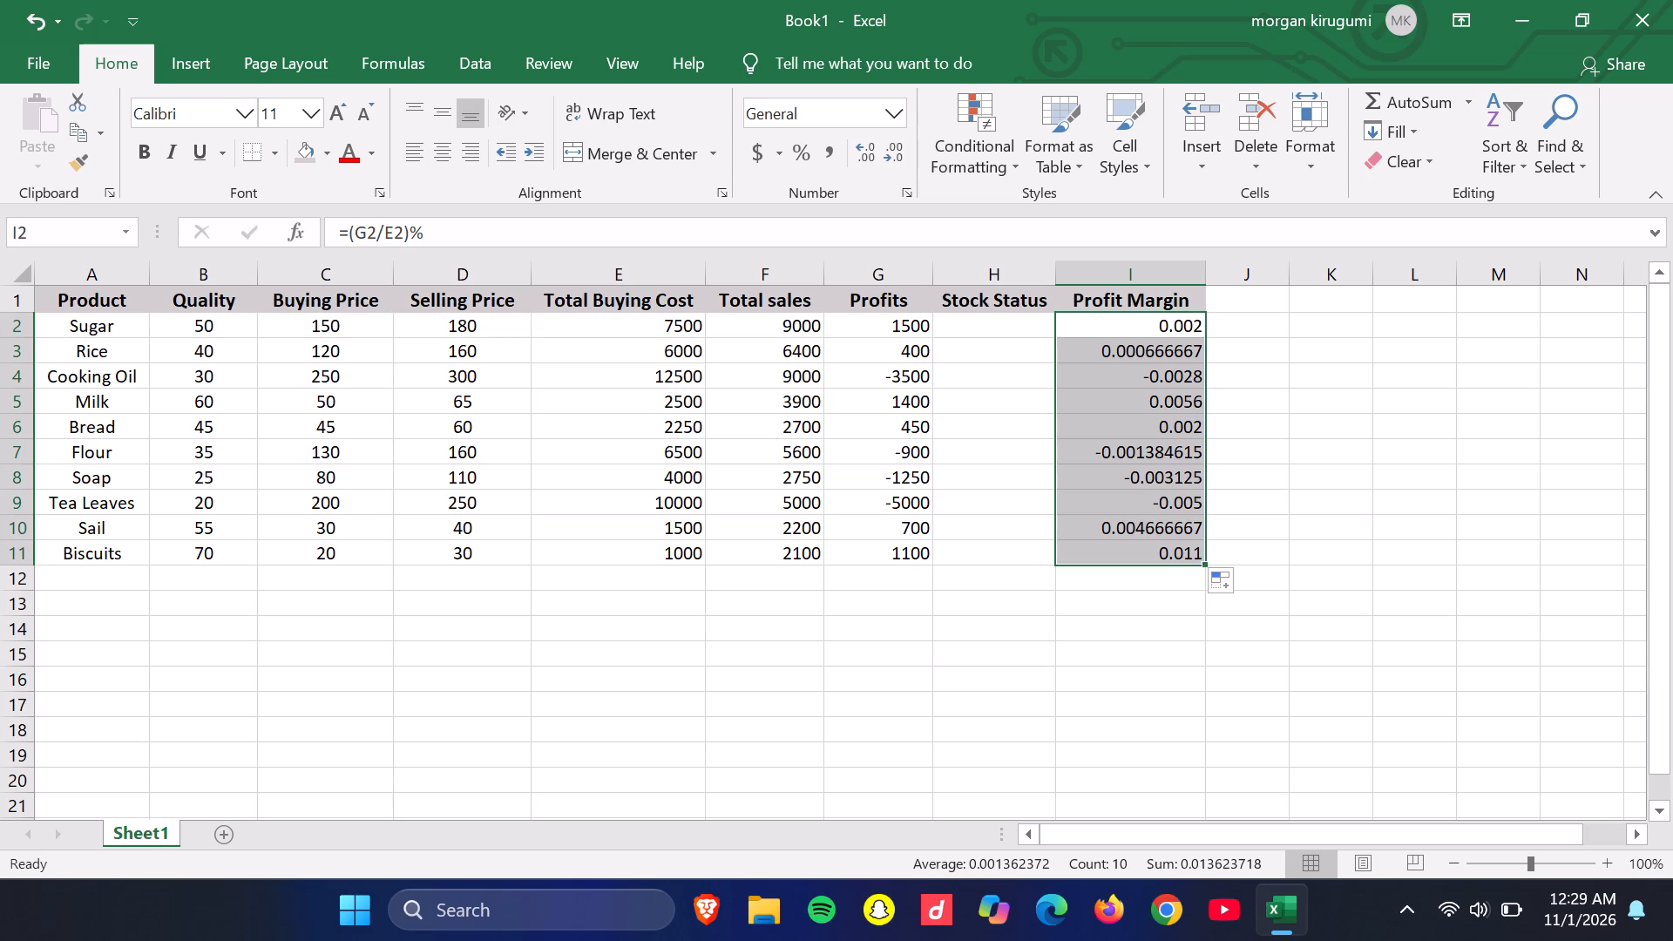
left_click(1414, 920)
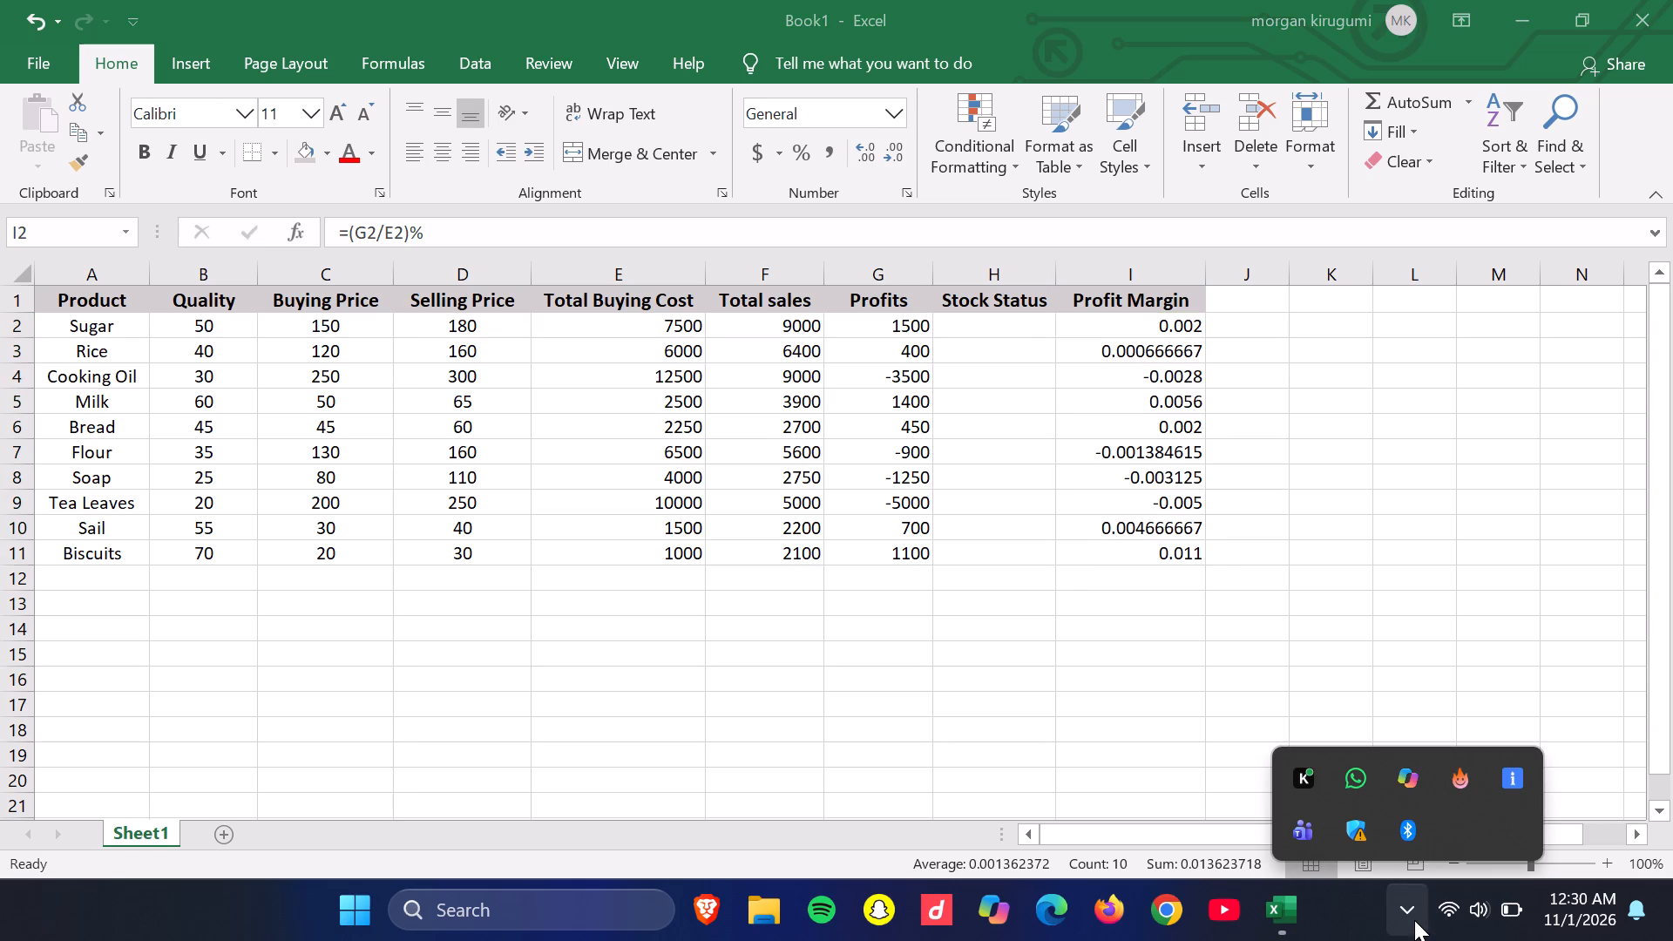
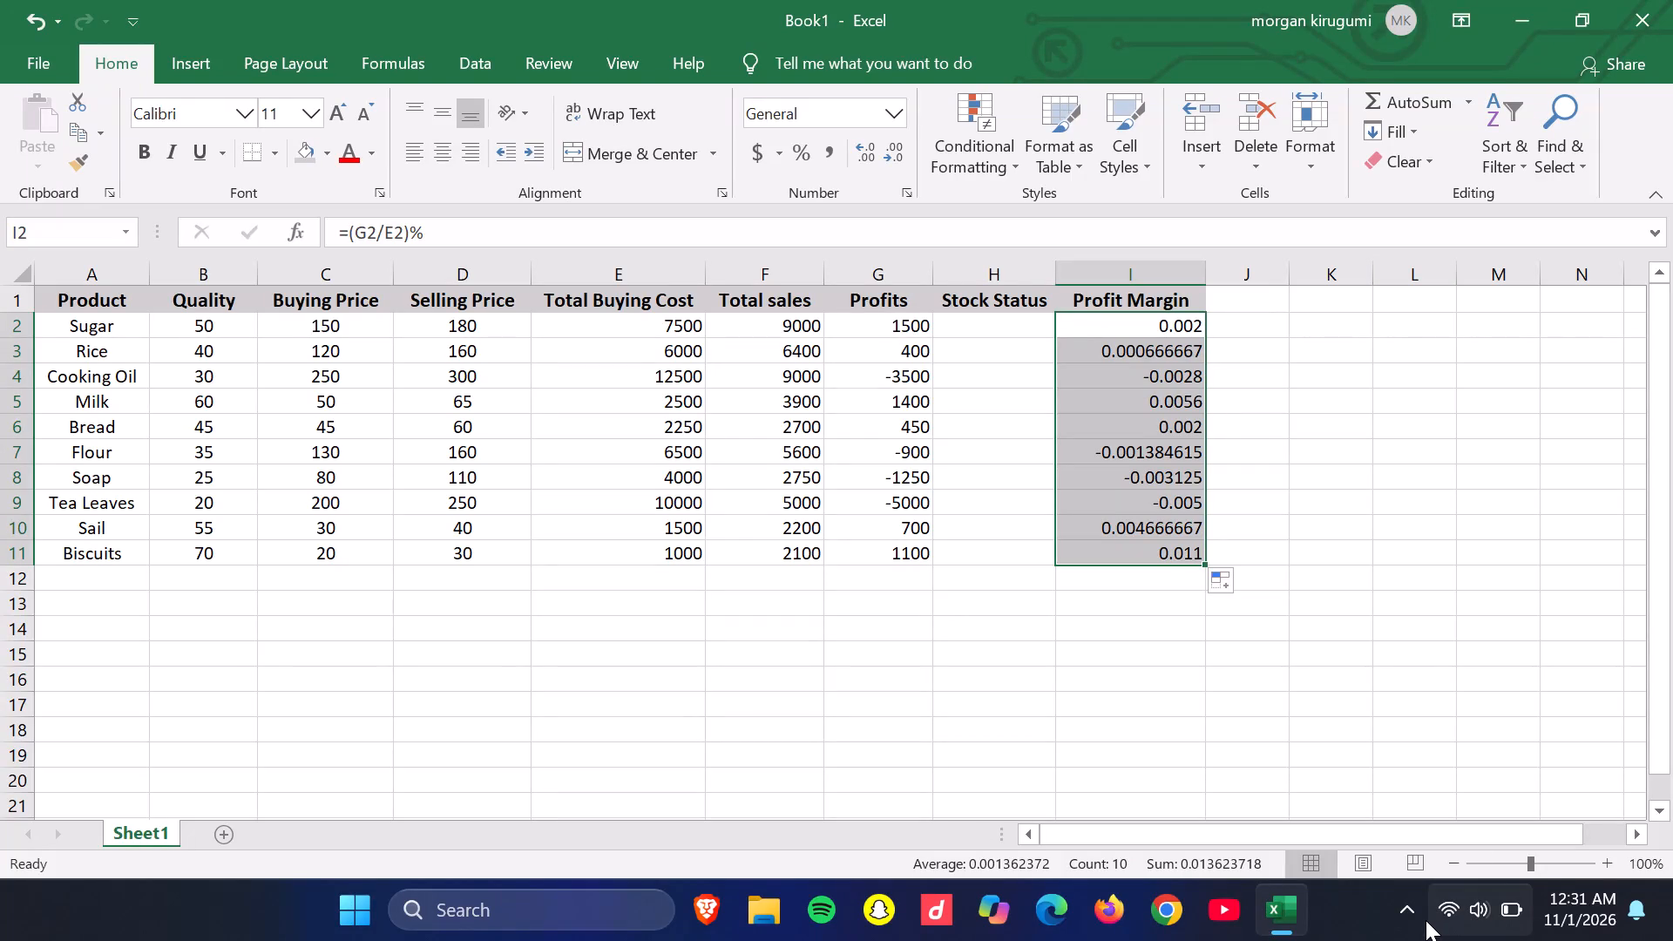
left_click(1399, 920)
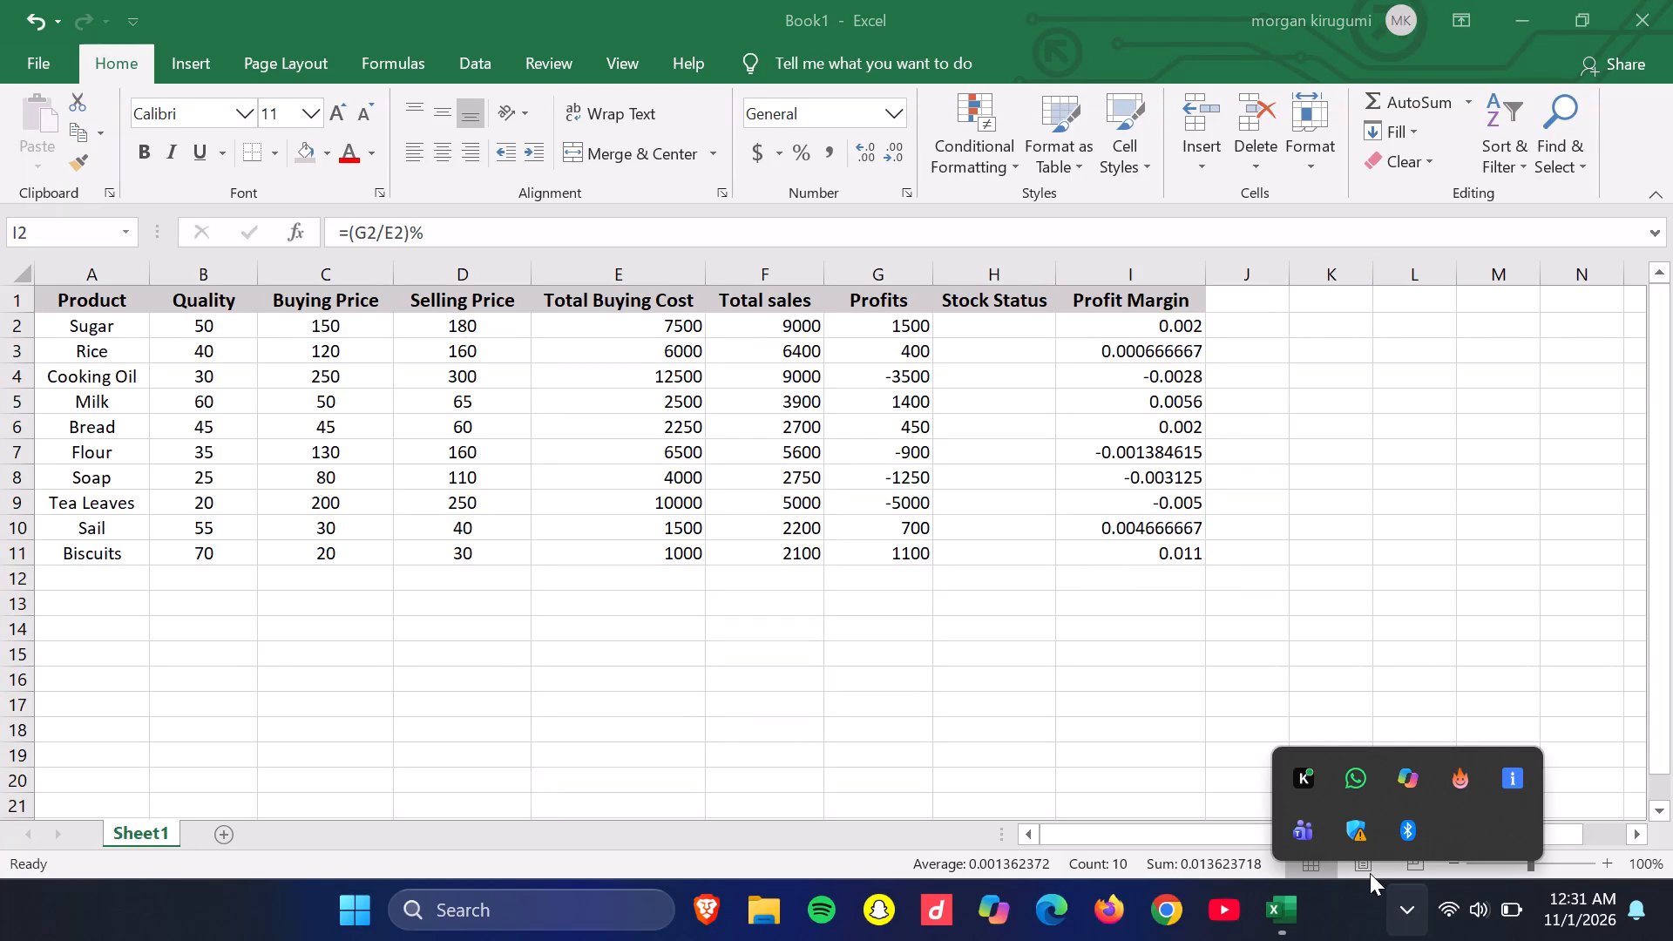
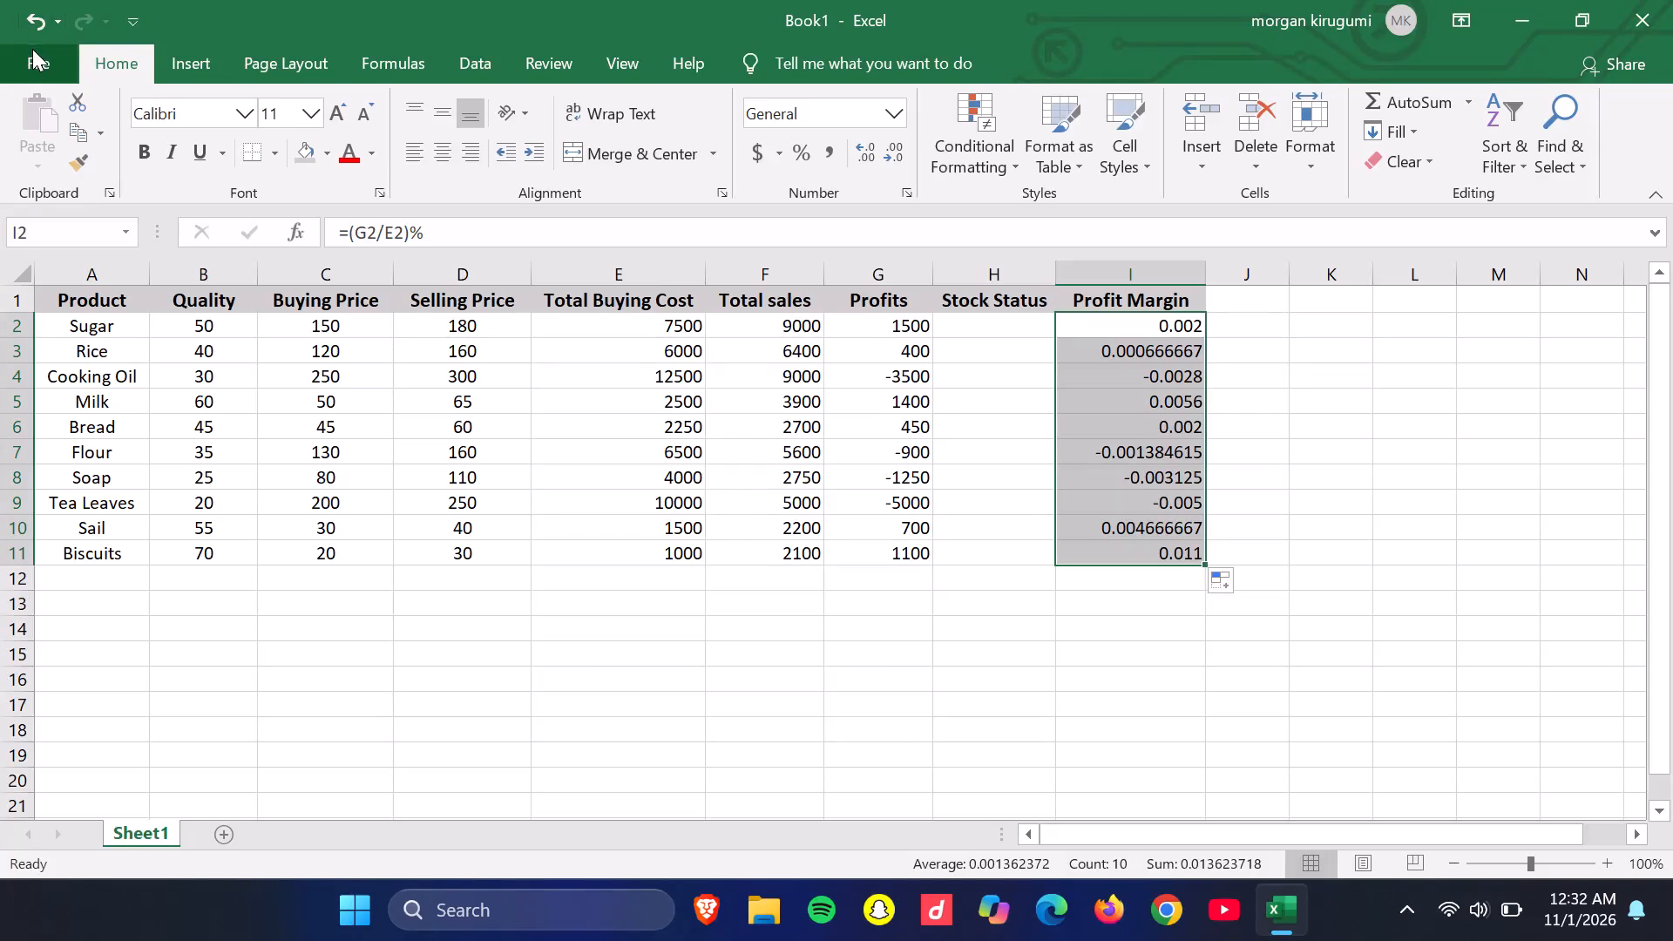
Save the workbook in the OneDrive Documents folder under the file name "unfinished bussiness".
left_click(32, 51)
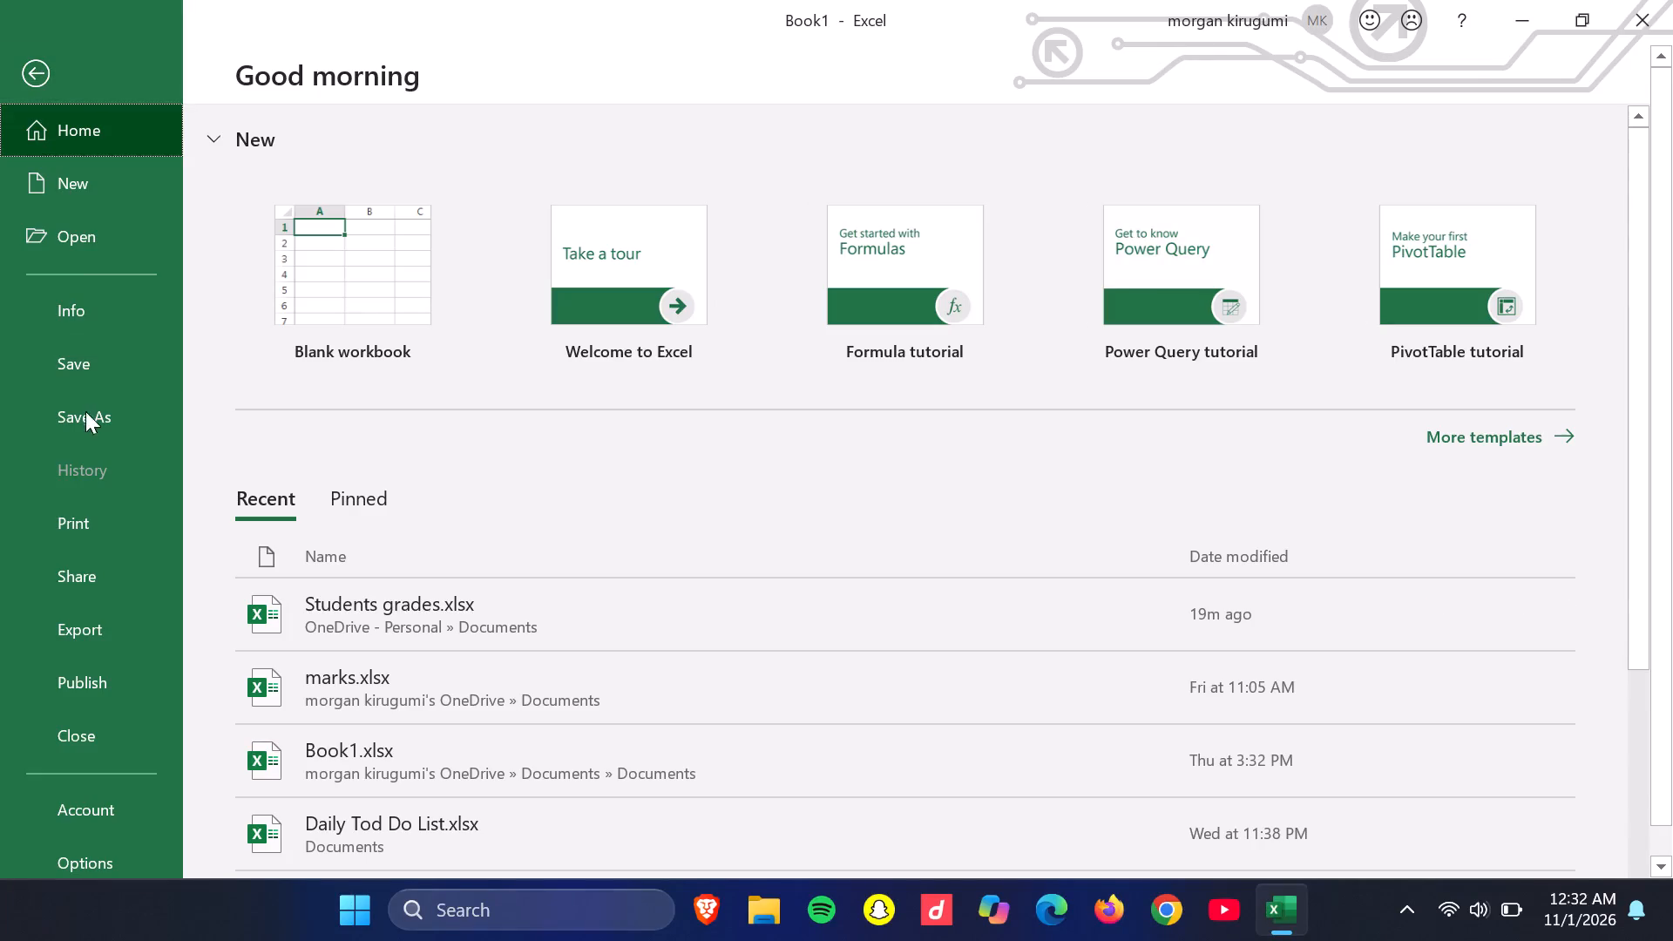
left_click(89, 369)
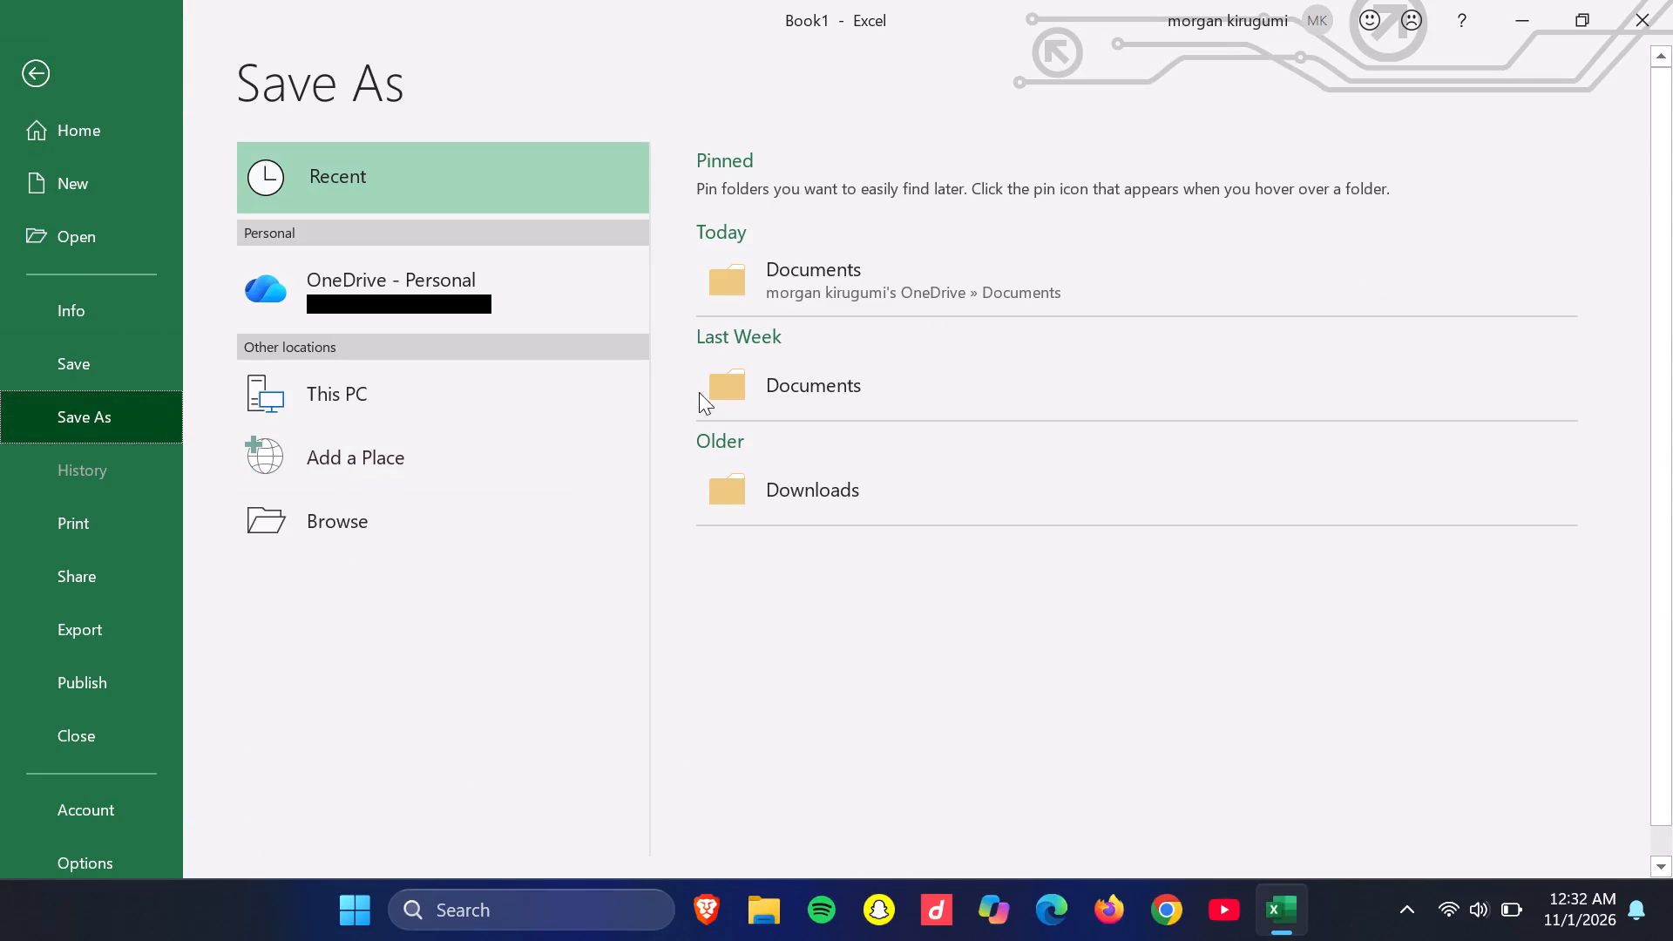
left_click(791, 313)
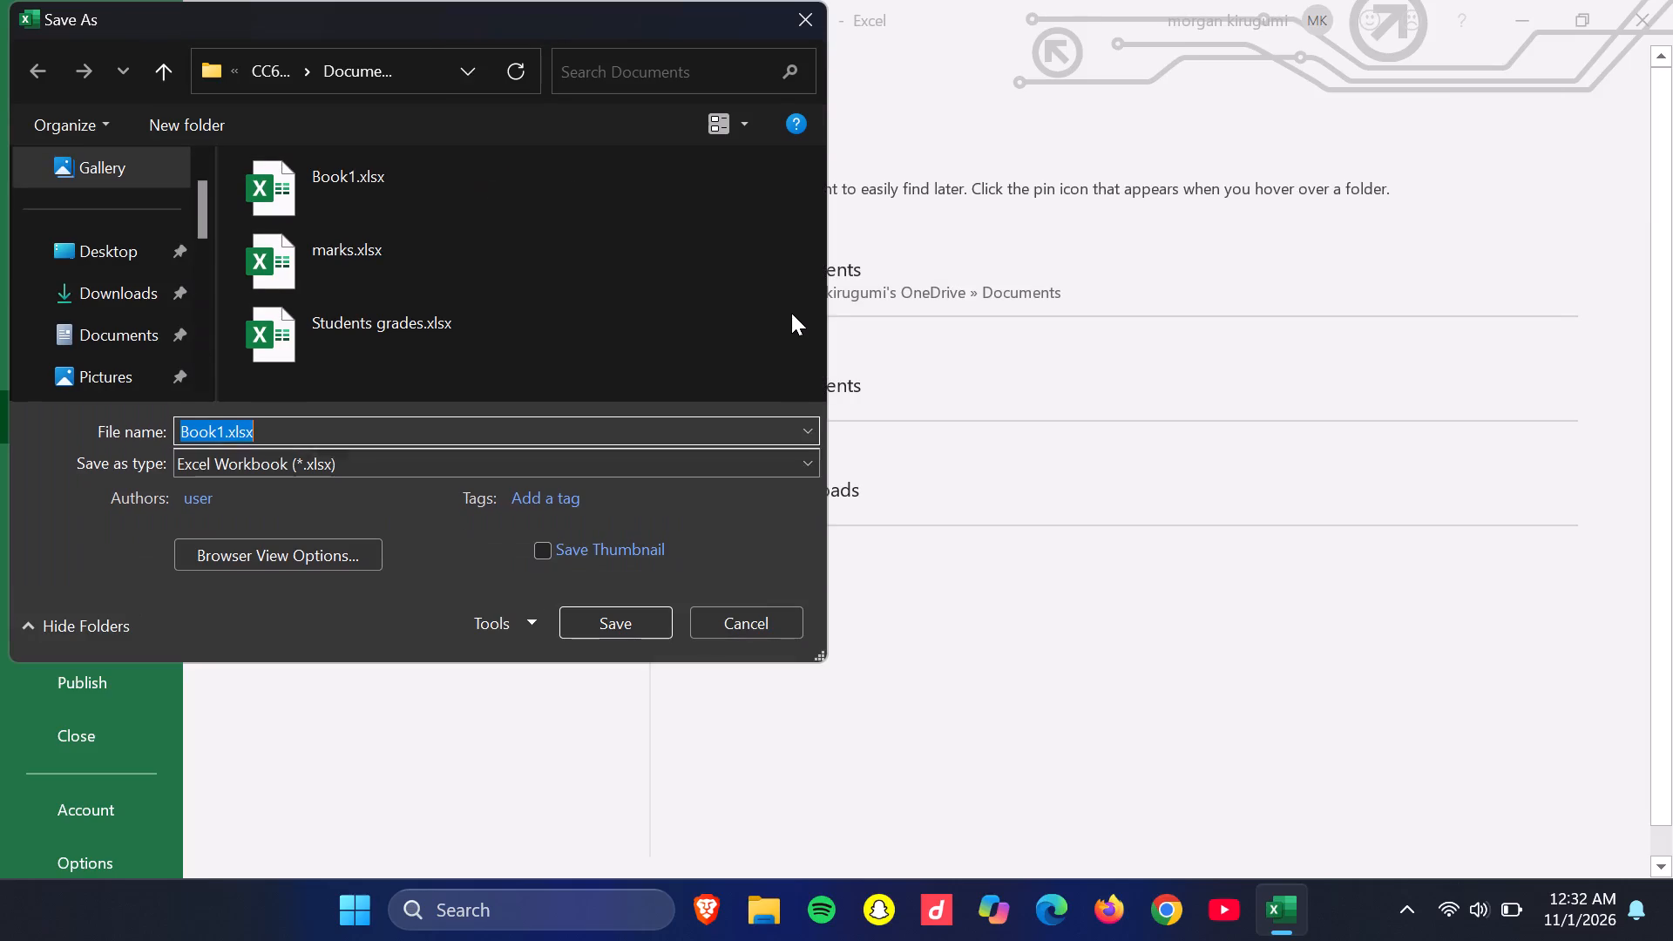
type("un")
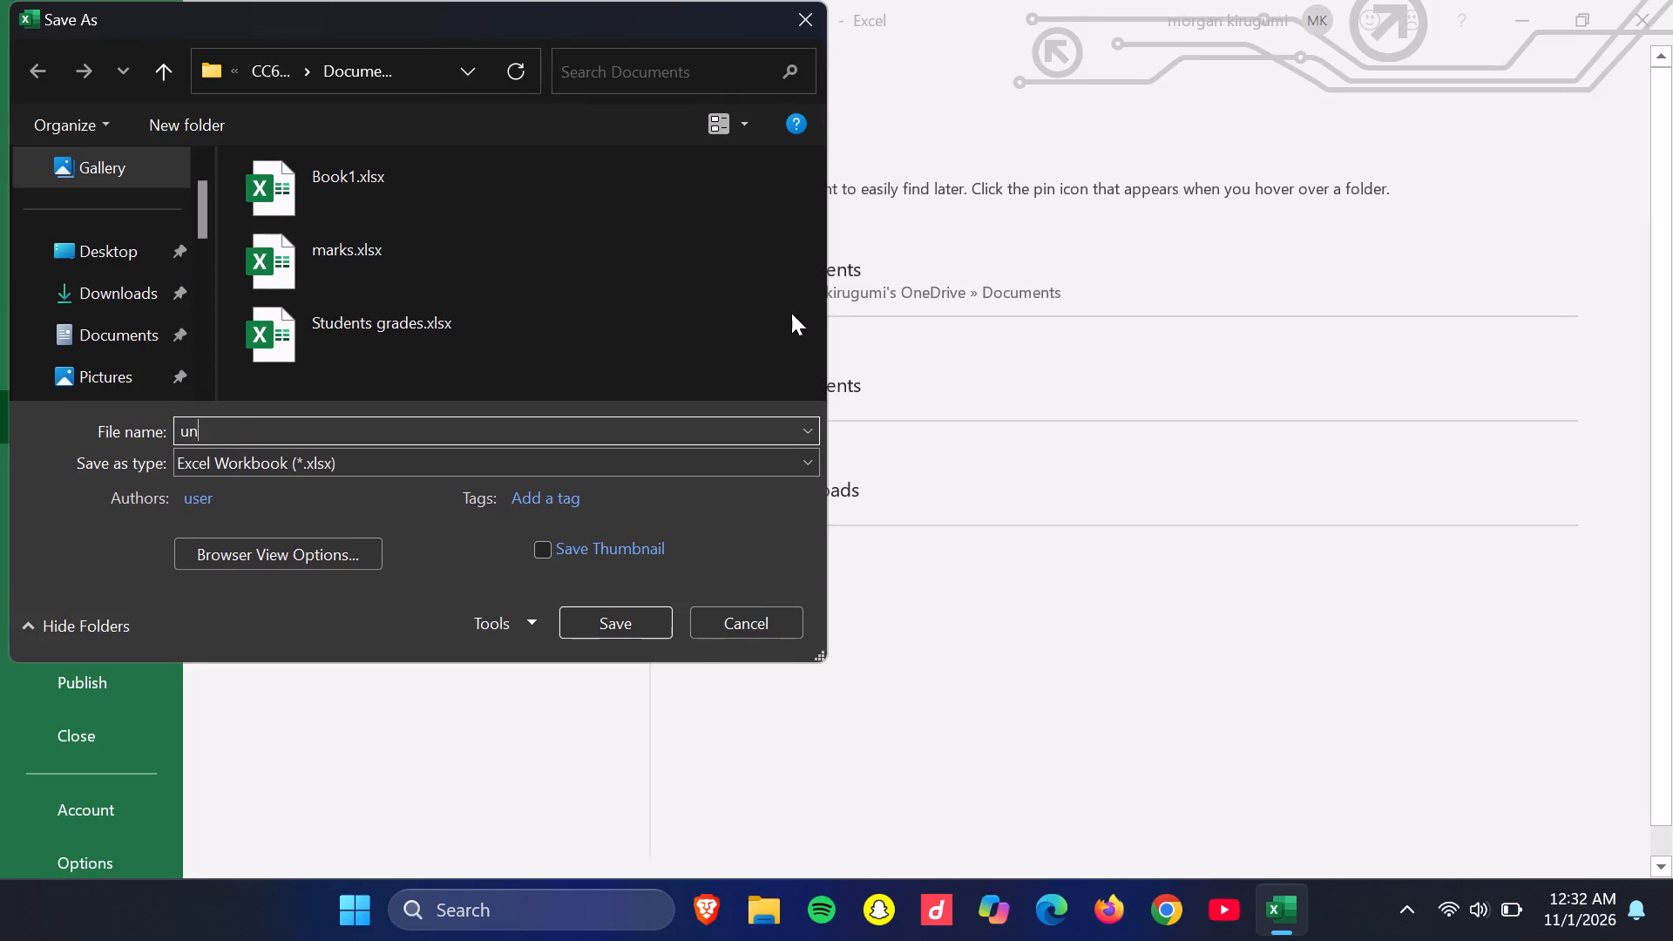
type("finished b")
type("ussinee")
key("BackSpace")
type("ss")
key("Return")
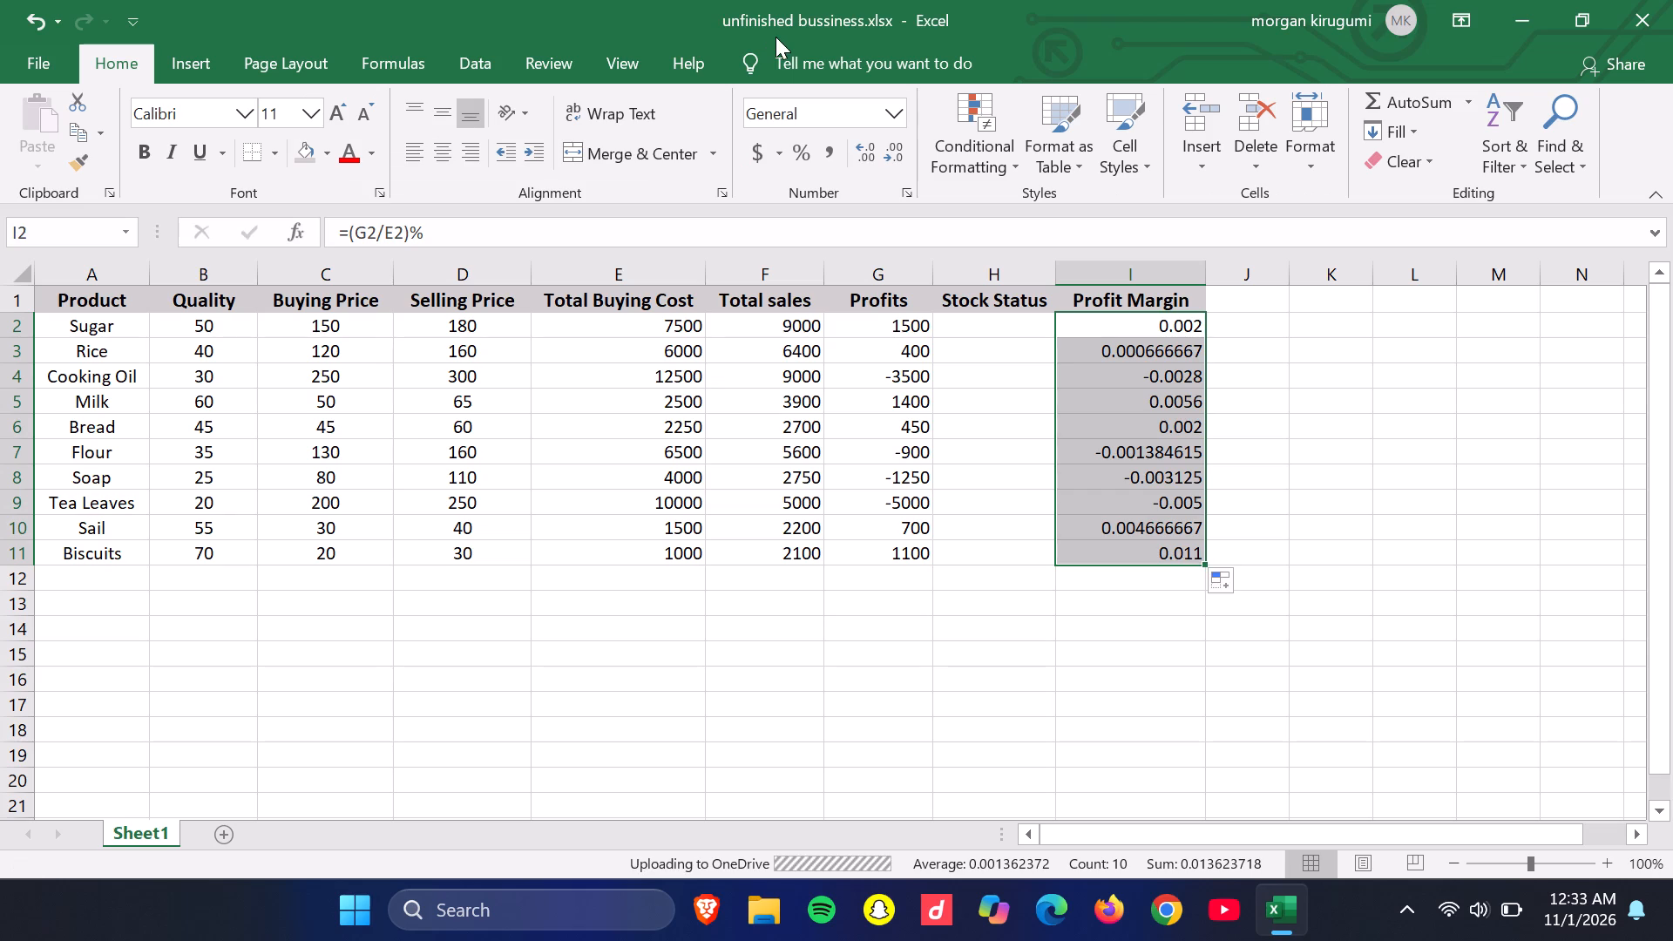
Close the saved workbook and exit Excel.
left_click(1636, 6)
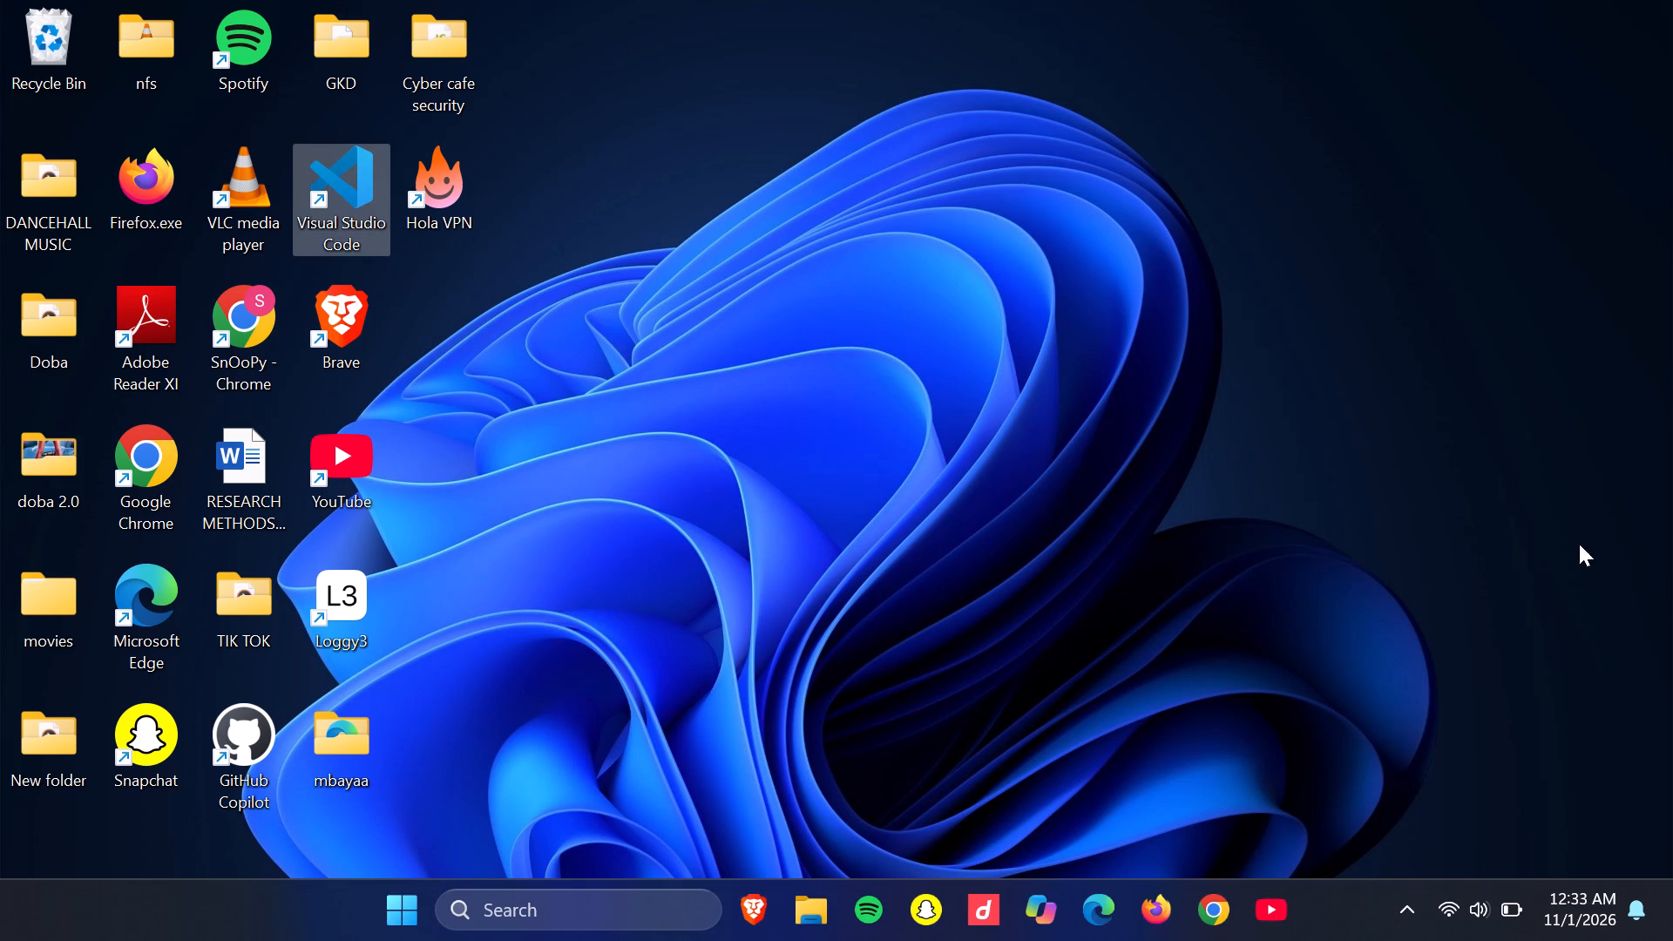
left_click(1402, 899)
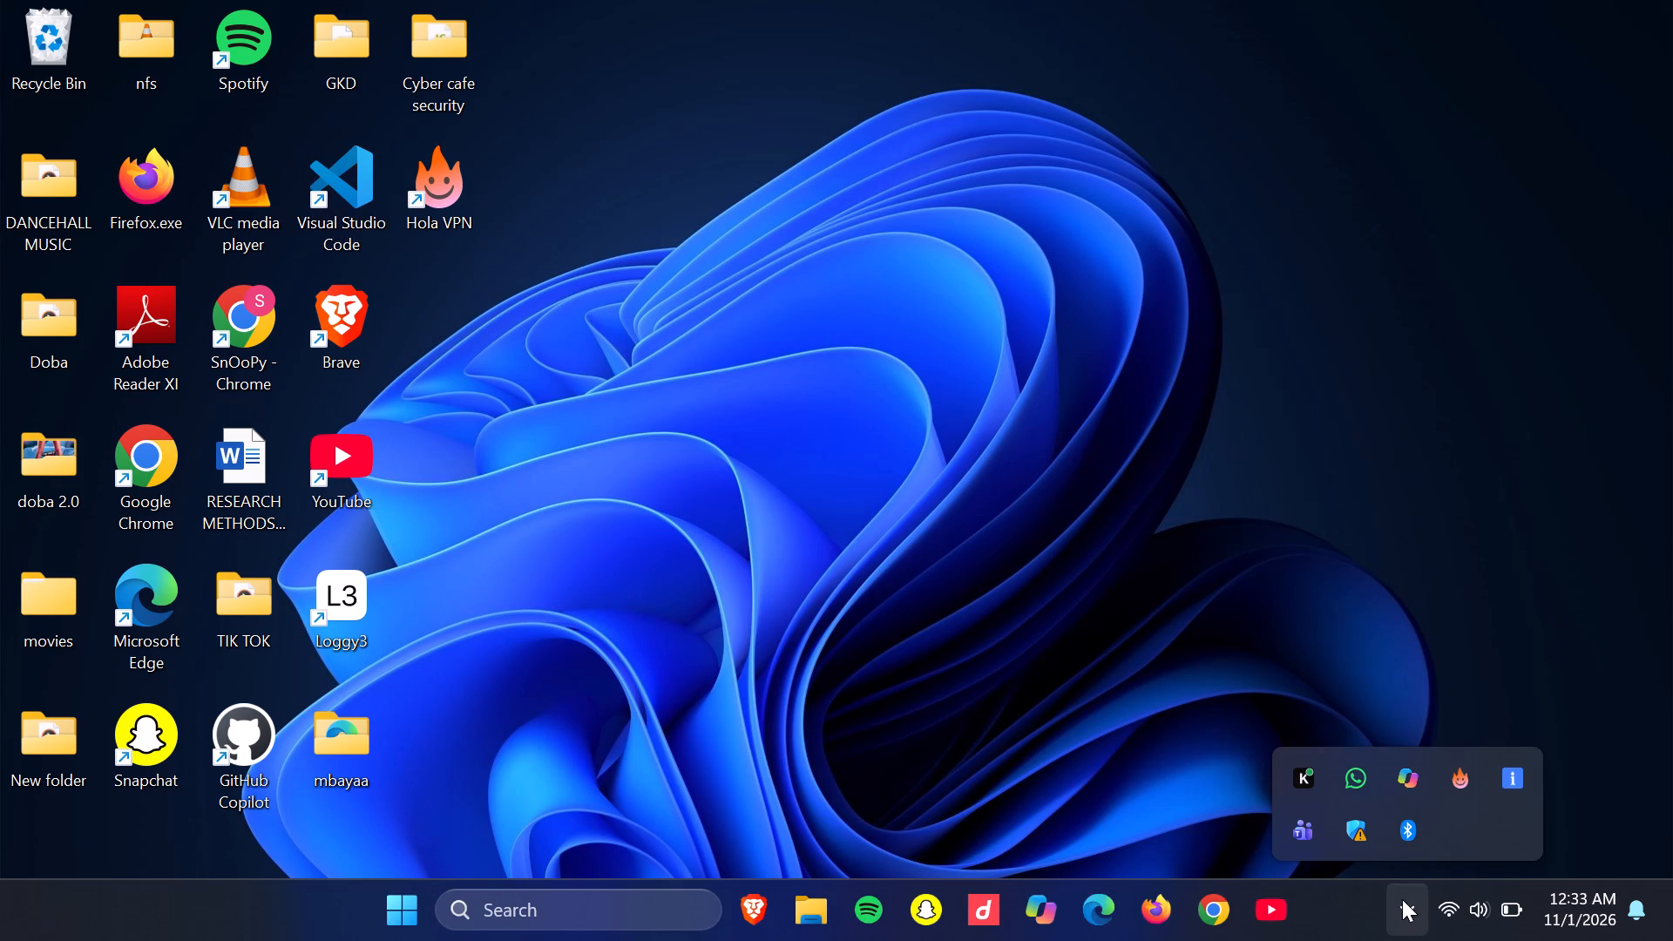